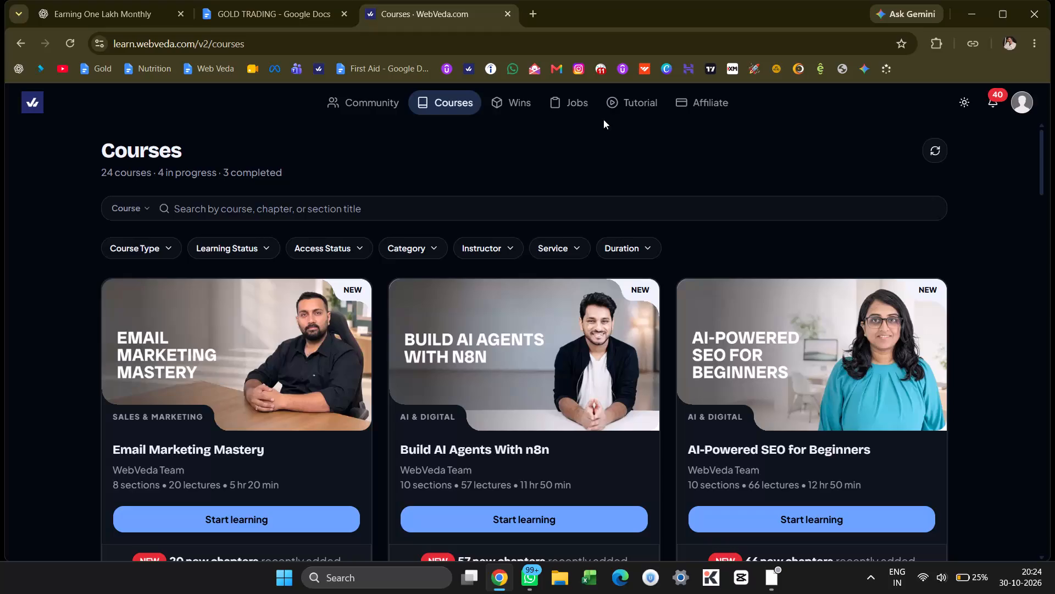
Open Meta Ads Manager from its saved bookmark in a new browser tab.
{"action": "left_click", "coordinate": [452, 16]}
{"action": "left_click", "coordinate": [529, 17]}
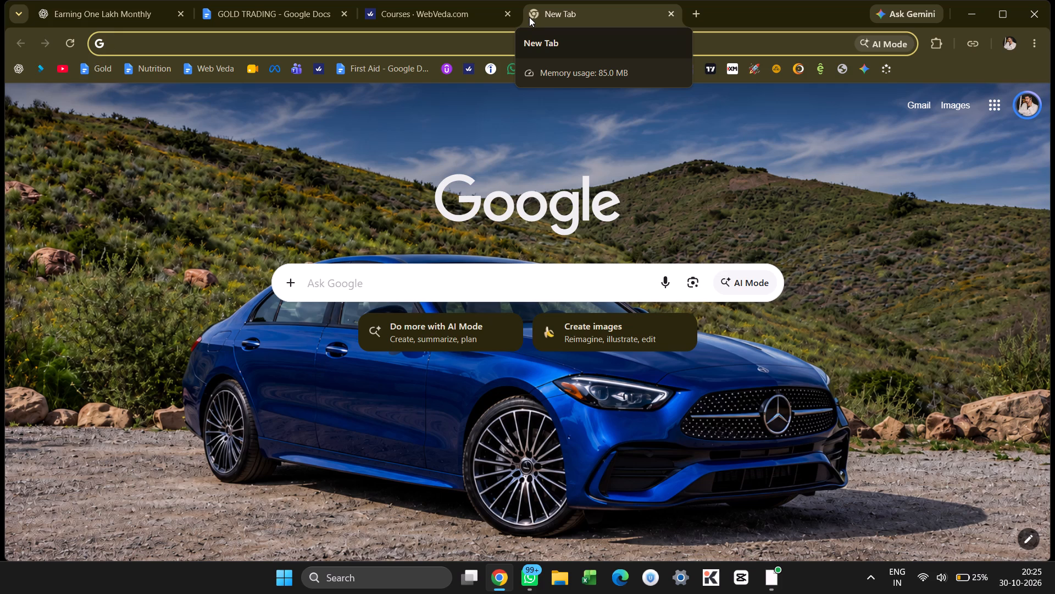
{"action": "left_click", "coordinate": [529, 17]}
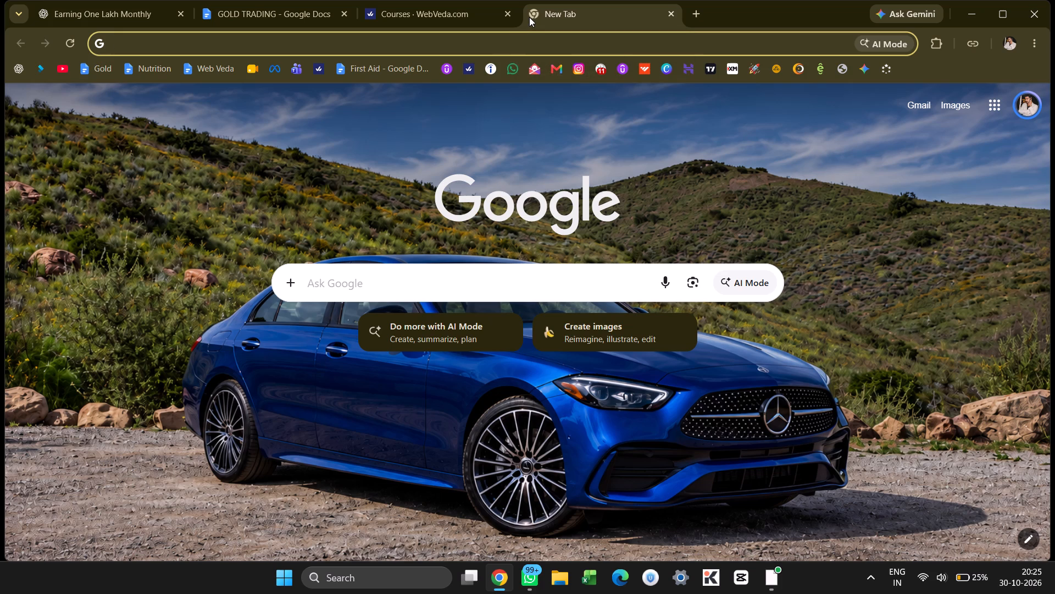
{"action": "left_click", "coordinate": [534, 42]}
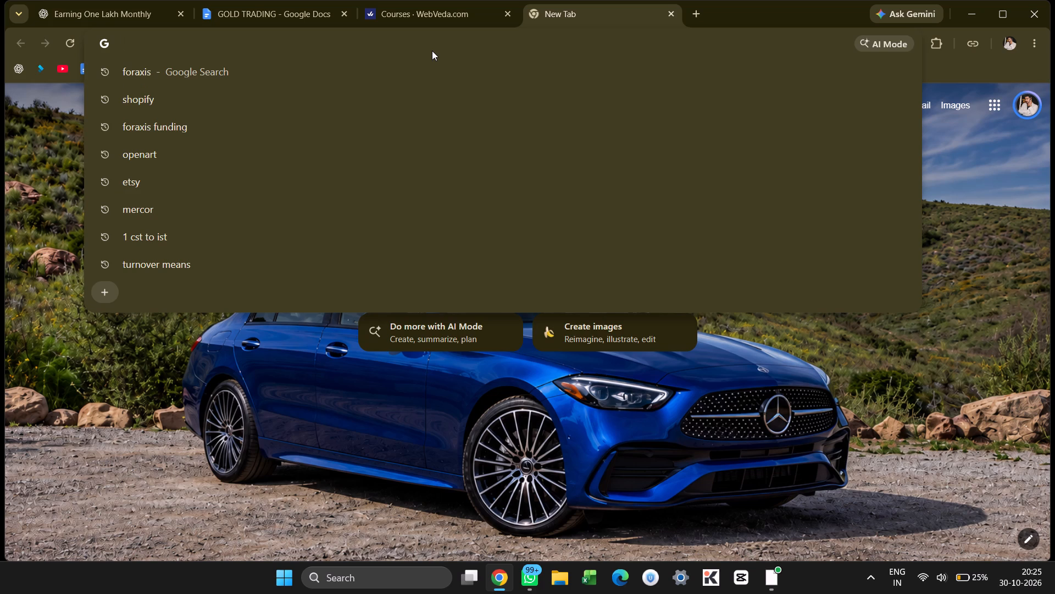
{"action": "left_click", "coordinate": [74, 129]}
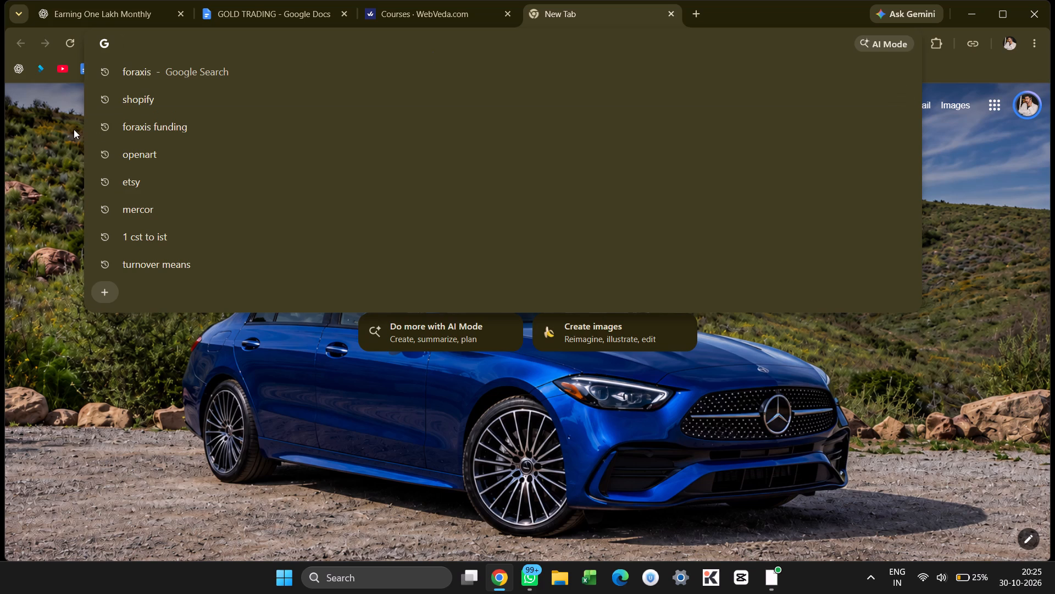
{"action": "right_click", "coordinate": [69, 130]}
{"action": "left_click", "coordinate": [108, 98]}
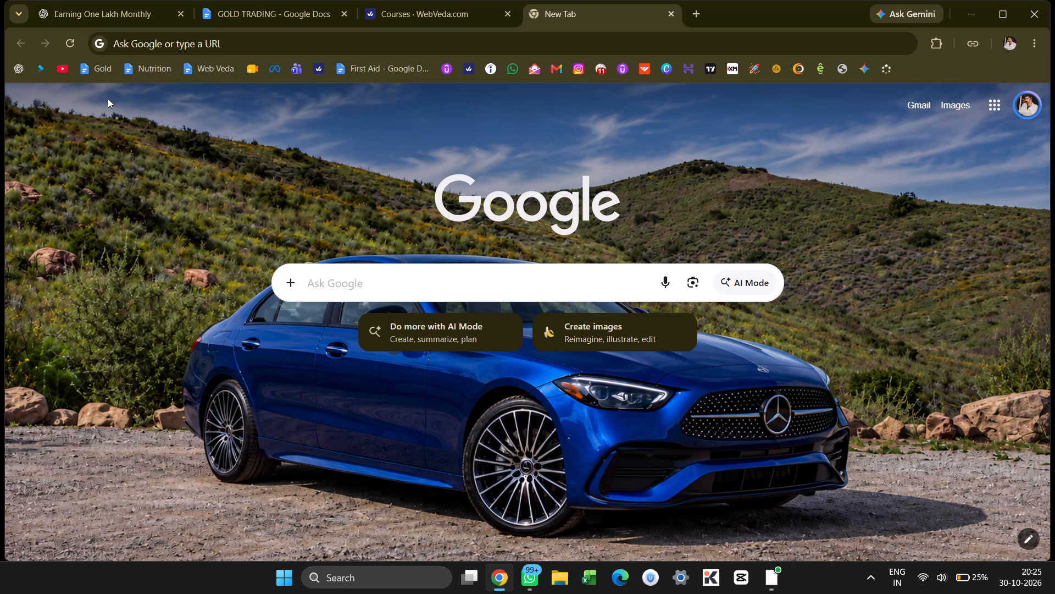
{"action": "left_click", "coordinate": [274, 71]}
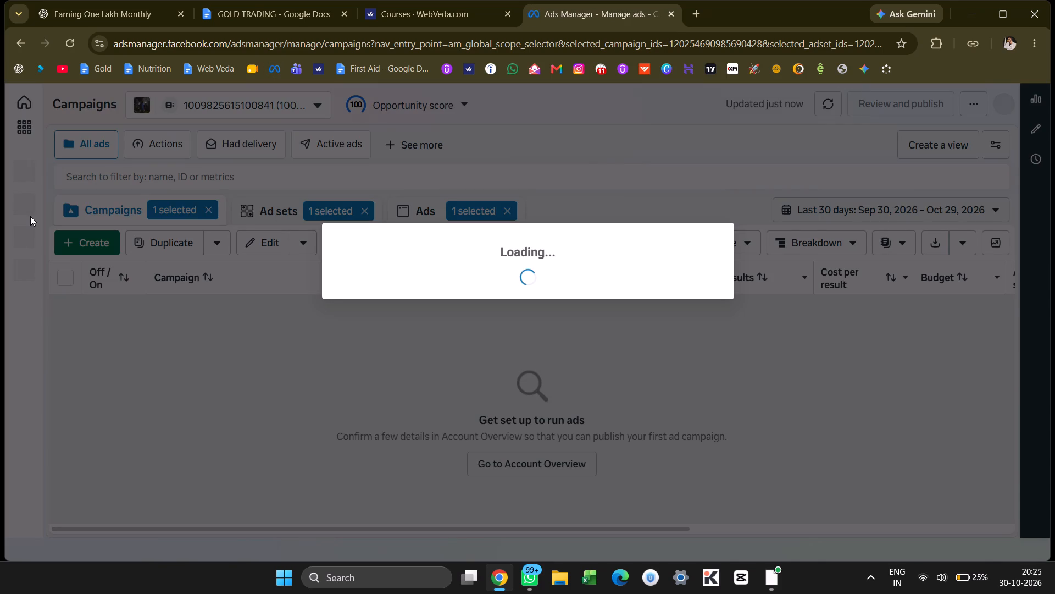
Switch the campaigns view to the DS Store ad account in the Digital Supercharge business portfolio.
{"action": "left_click", "coordinate": [246, 214]}
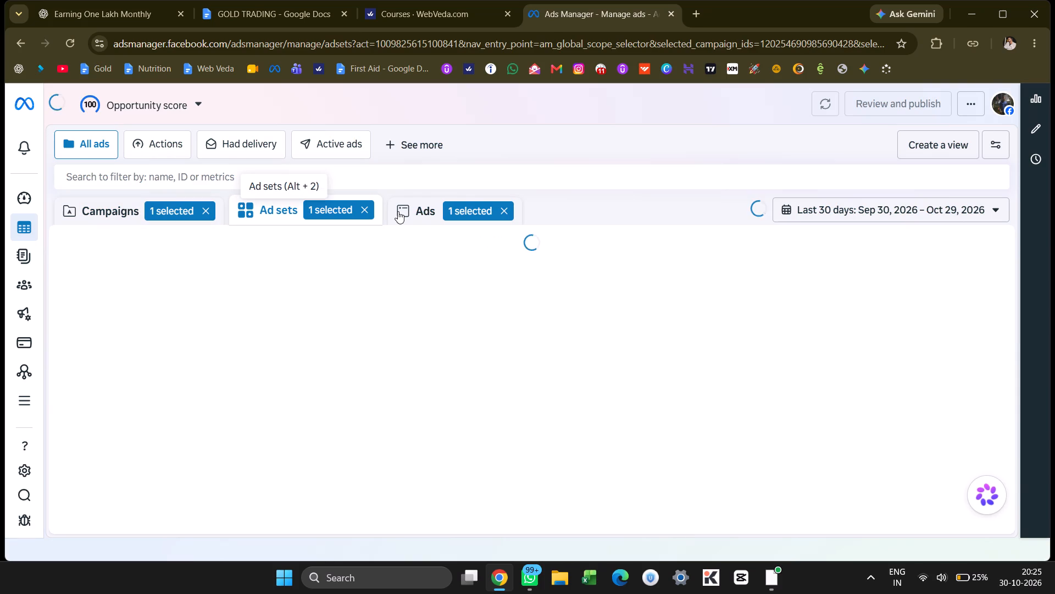
{"action": "left_click", "coordinate": [123, 217]}
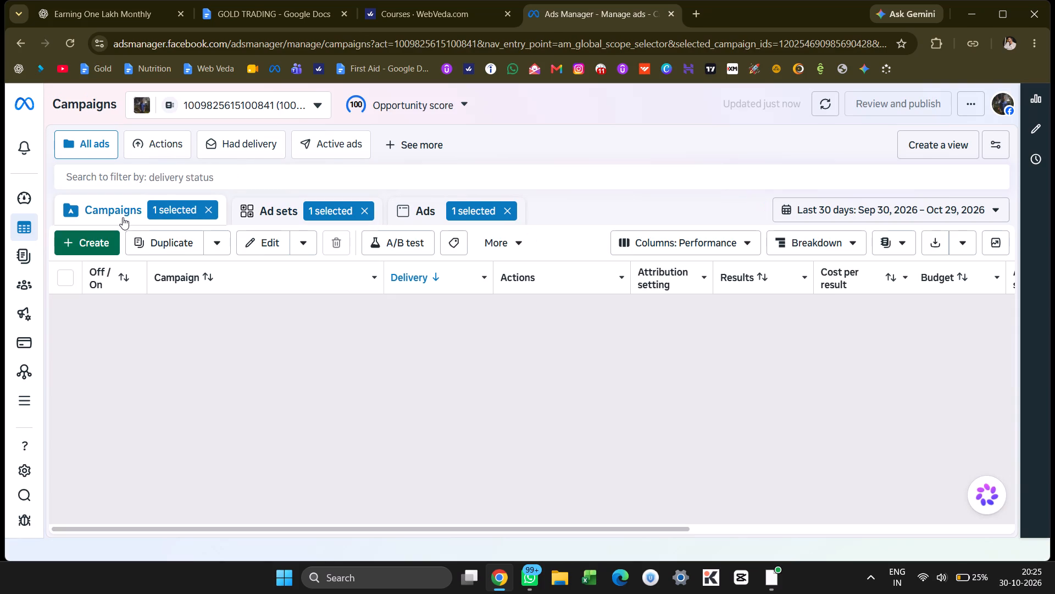
{"action": "left_click", "coordinate": [280, 96]}
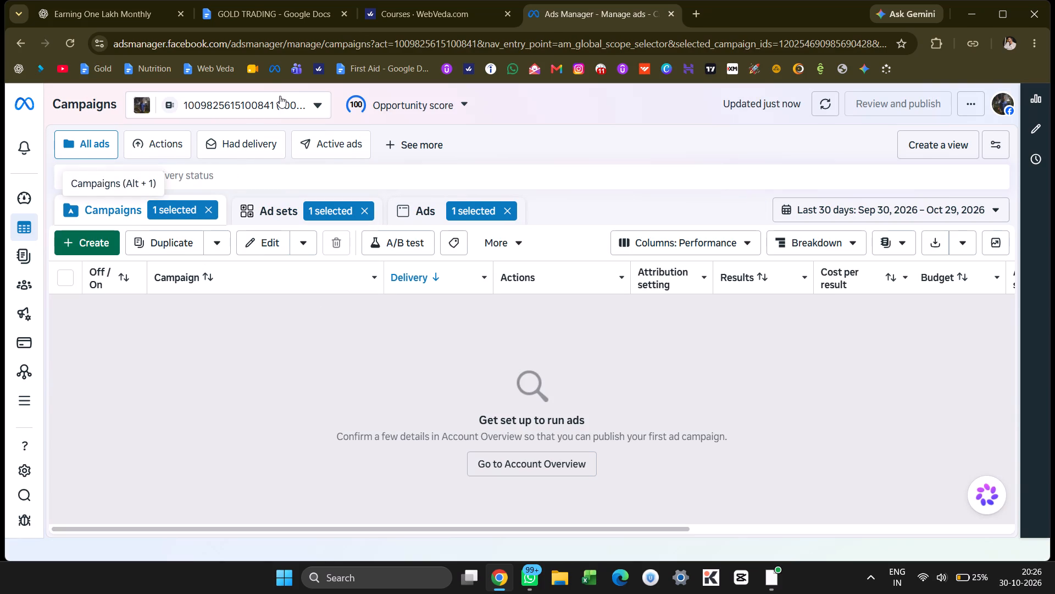
{"action": "left_click", "coordinate": [268, 208]}
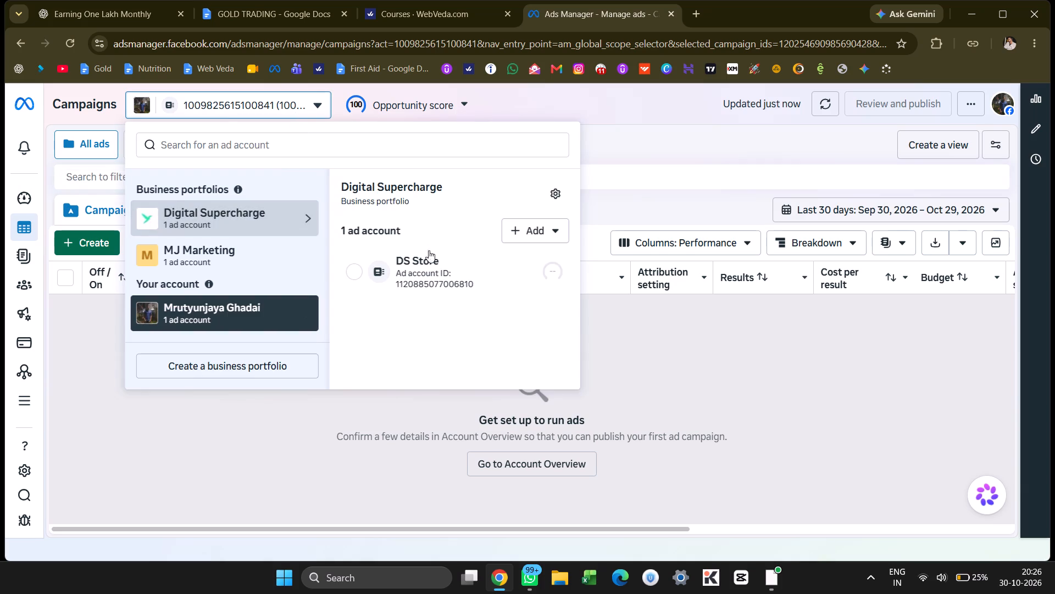
{"action": "left_click", "coordinate": [436, 264]}
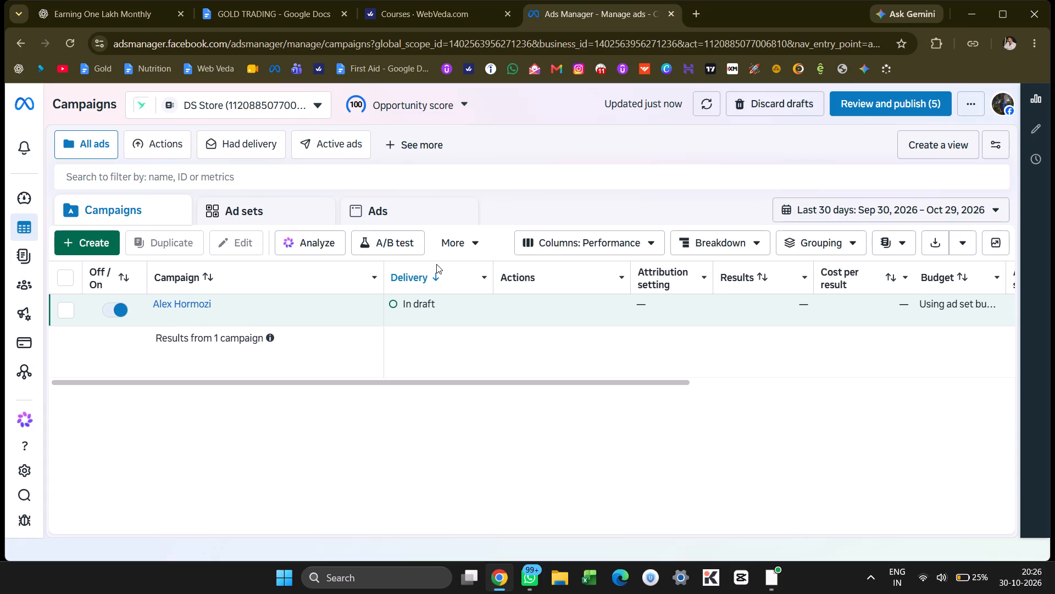
Bookmark the DS Store campaigns page with a blank name and place it directly after the existing Meta Ads Manager bookmark.
{"action": "left_click", "coordinate": [903, 44]}
{"action": "key", "text": "BackSpace"}
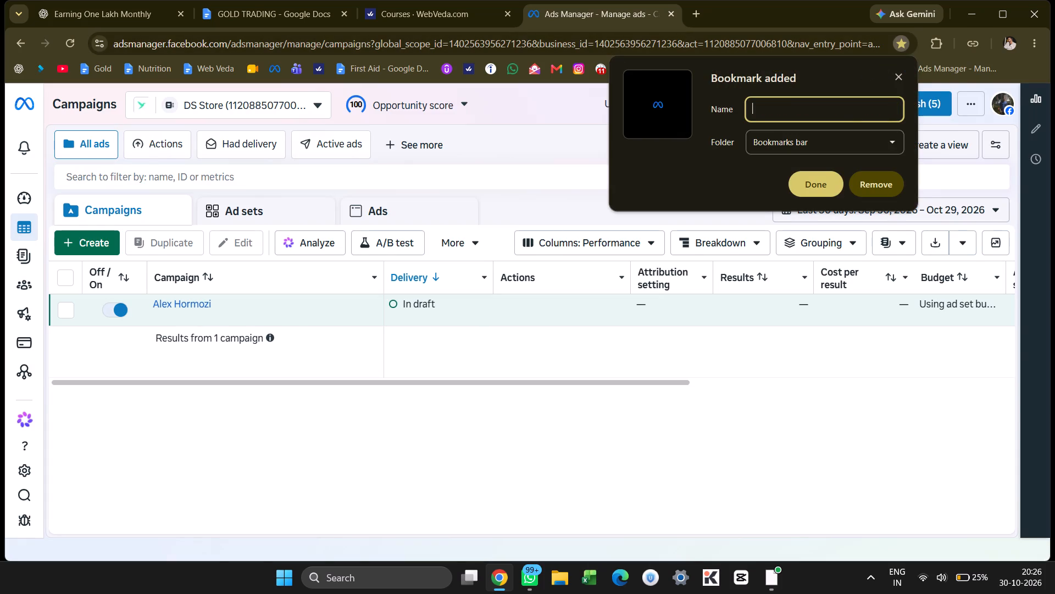
{"action": "left_click", "coordinate": [818, 189]}
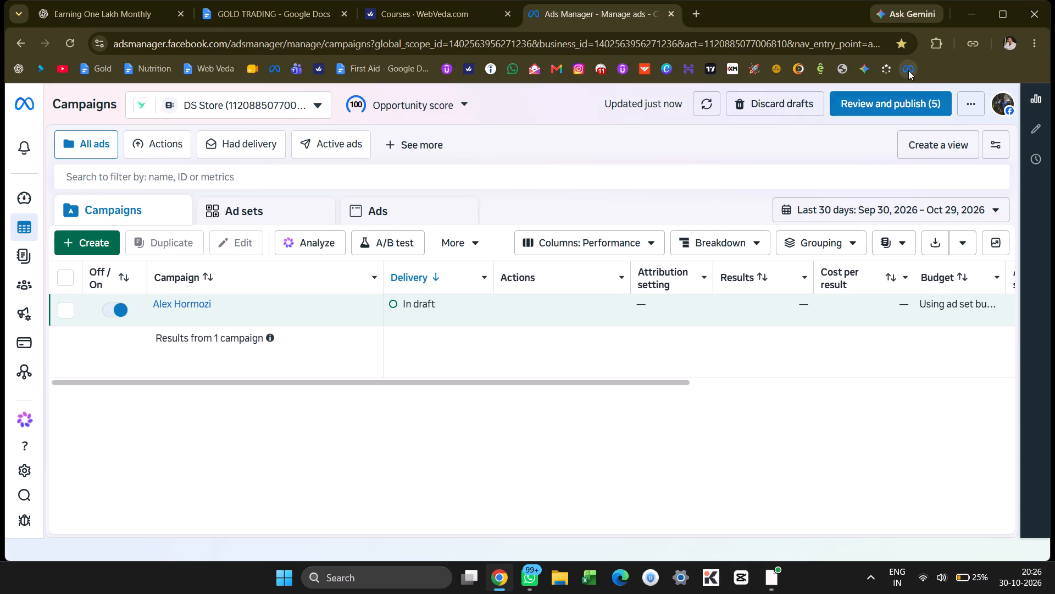
{"action": "left_click_drag", "start_coordinate": [908, 70], "coordinate": [287, 68]}
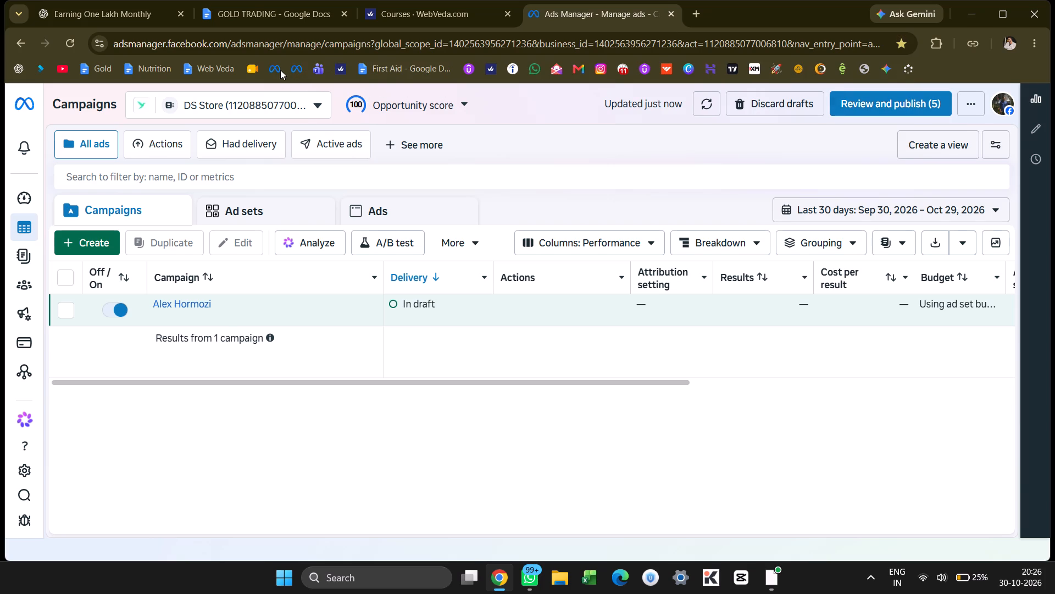
Delete the old Meta Ads Manager bookmark that precedes the new one.
{"action": "left_click_drag", "start_coordinate": [280, 70], "coordinate": [280, 76]}
{"action": "right_click", "coordinate": [280, 76]}
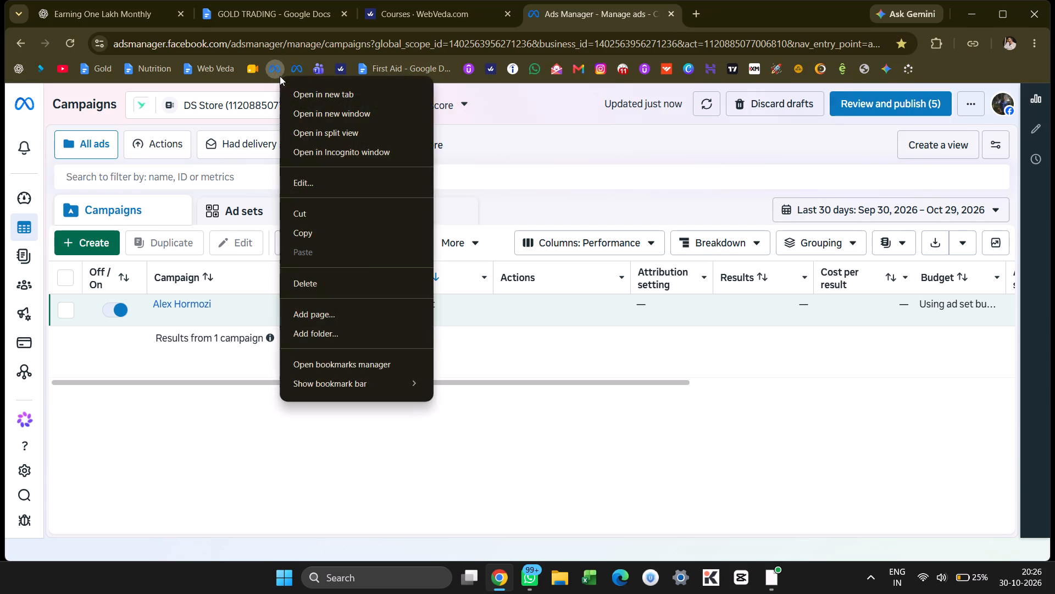
{"action": "left_click", "coordinate": [364, 285]}
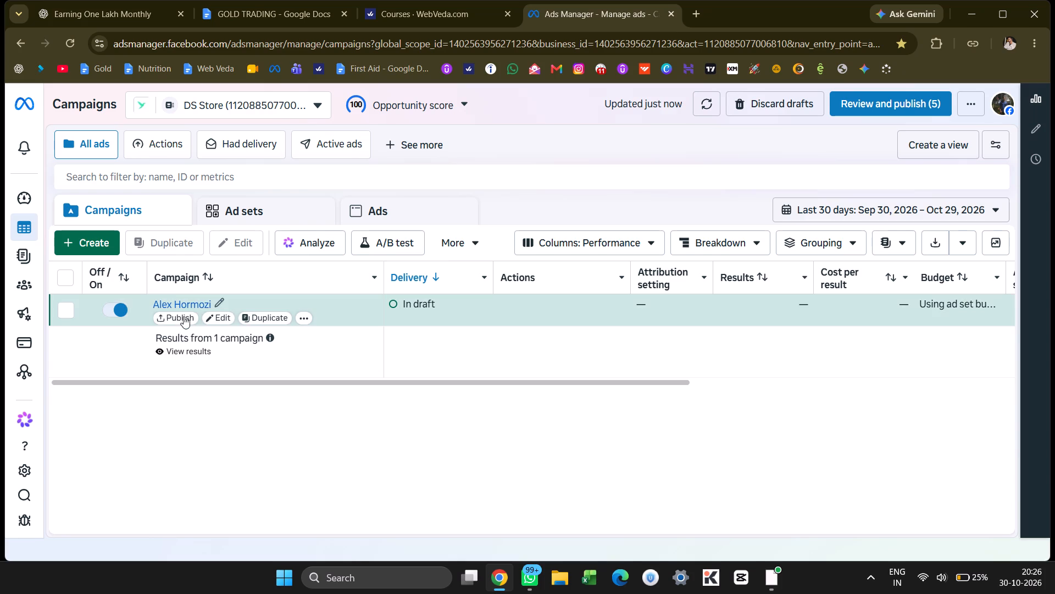
Open the AI + suggestion ad set for editing and examine its conversion, budget, schedule, audience and placement settings.
{"action": "left_click", "coordinate": [245, 211]}
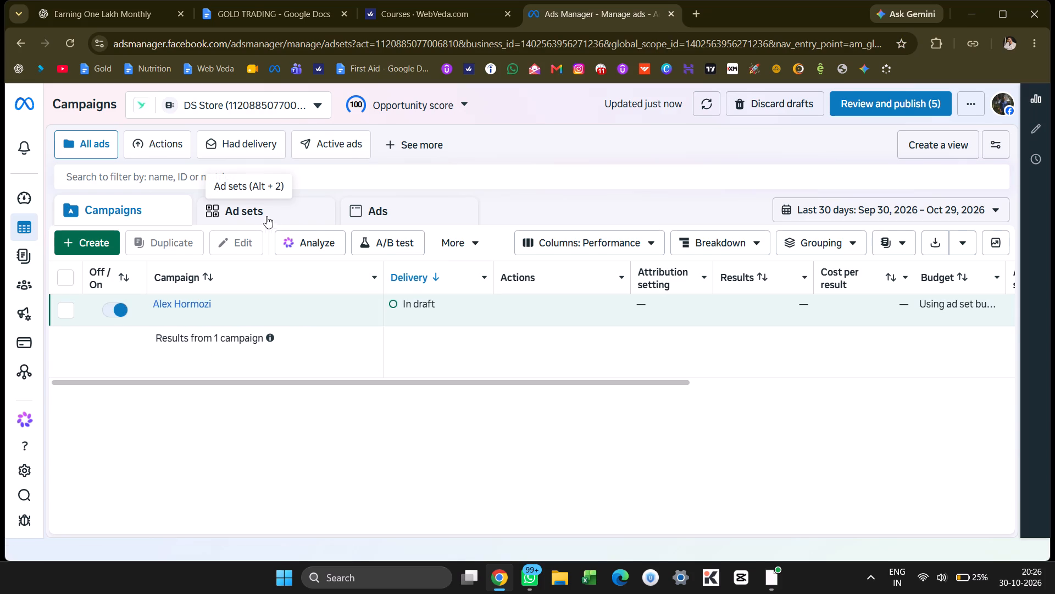
{"action": "left_click", "coordinate": [217, 318]}
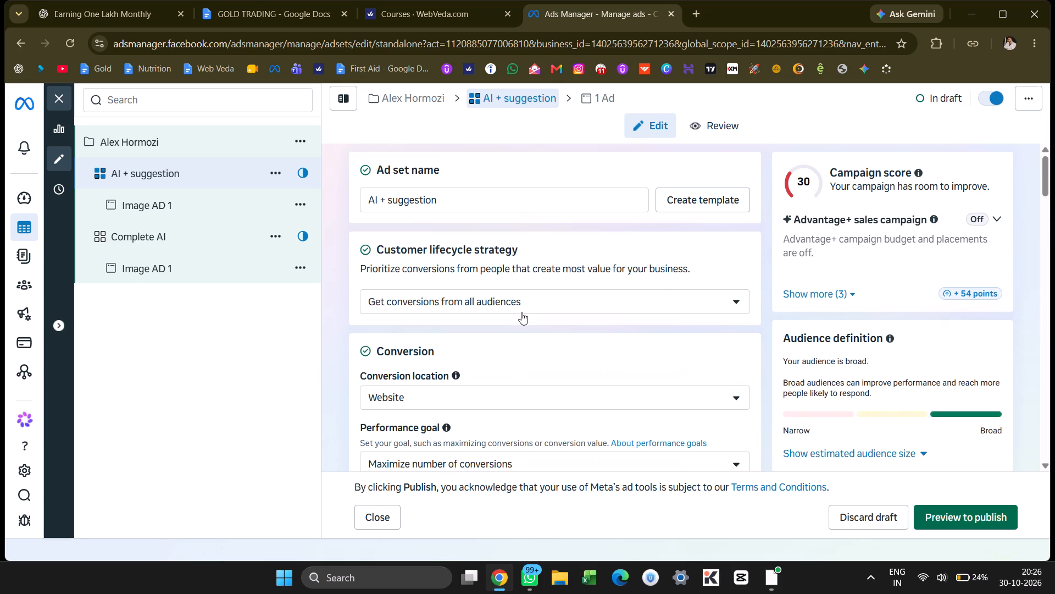
{"action": "scroll", "coordinate": [521, 312], "scroll_direction": "down", "scroll_amount": 4}
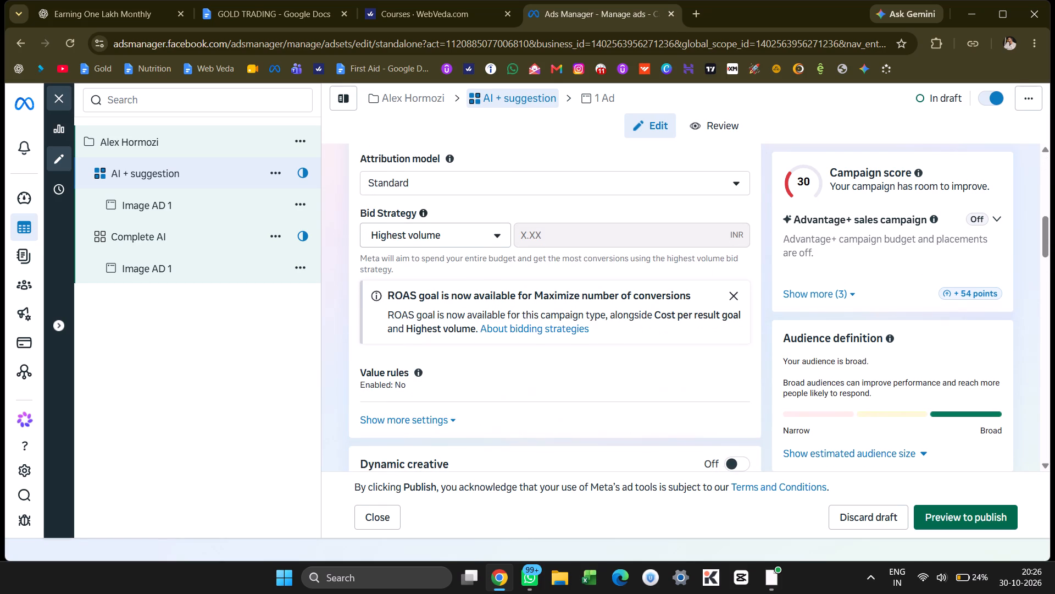
{"action": "scroll", "coordinate": [521, 312], "scroll_direction": "down", "scroll_amount": 4}
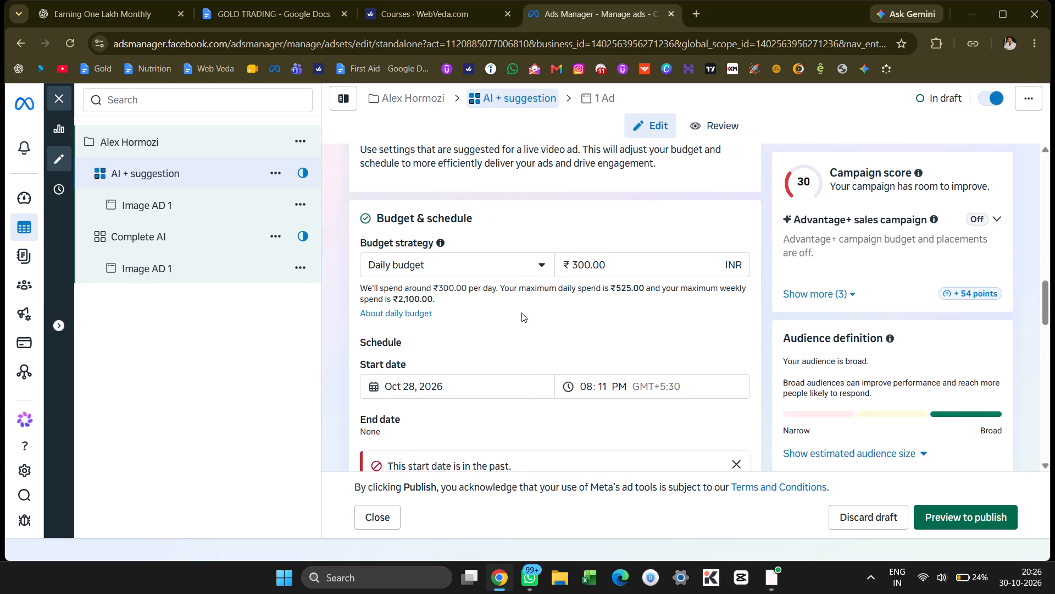
{"action": "scroll", "coordinate": [521, 312], "scroll_direction": "down", "scroll_amount": 6}
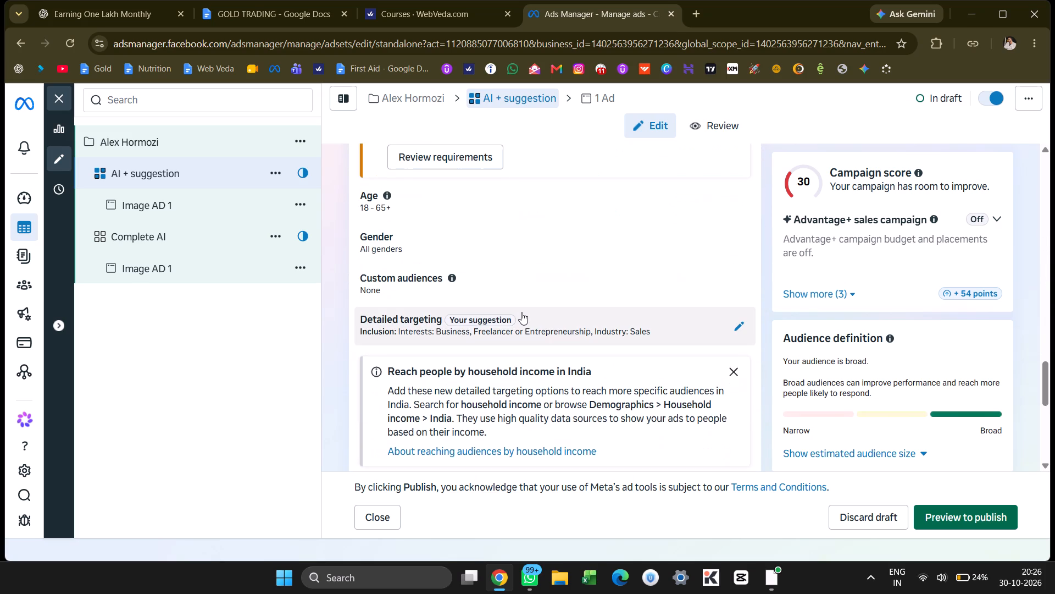
{"action": "scroll", "coordinate": [521, 312], "scroll_direction": "down", "scroll_amount": 2}
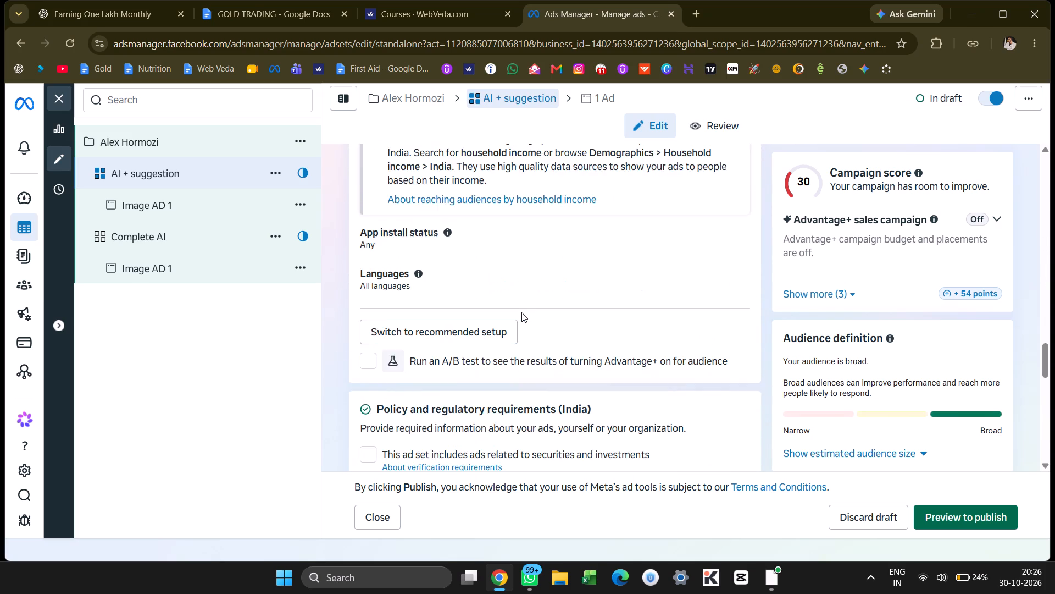
{"action": "scroll", "coordinate": [521, 312], "scroll_direction": "down", "scroll_amount": 6}
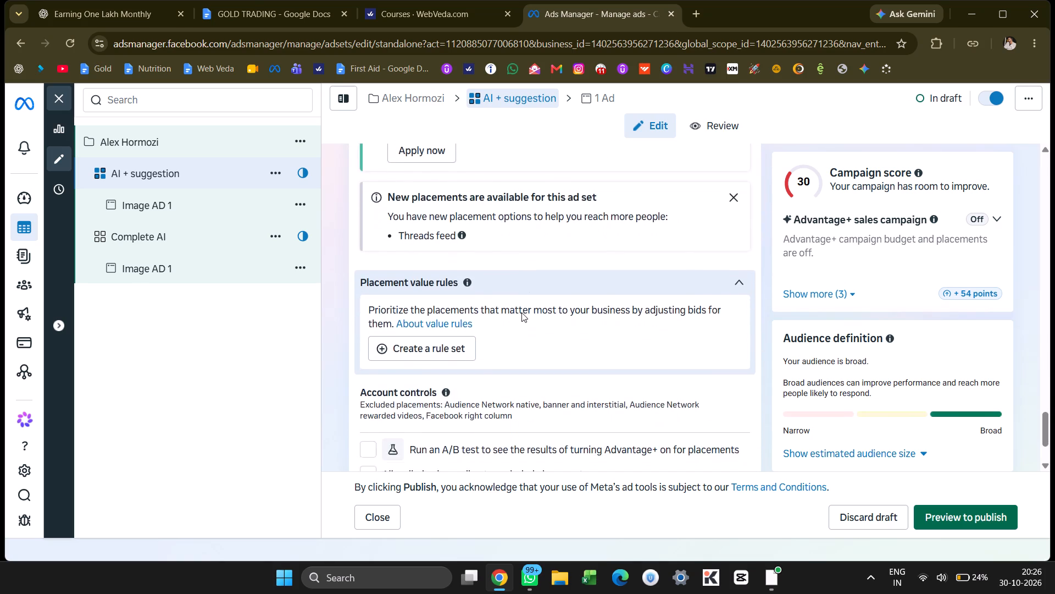
{"action": "scroll", "coordinate": [521, 312], "scroll_direction": "down", "scroll_amount": 2}
{"action": "scroll", "coordinate": [521, 312], "scroll_direction": "up", "scroll_amount": 10}
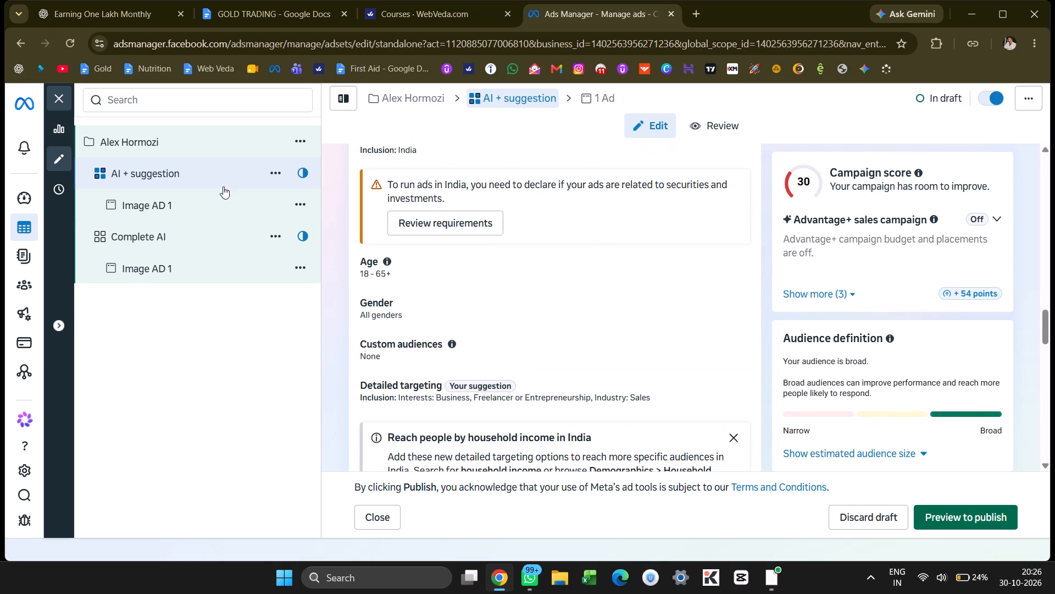
Open Image AD 1 under the AI + suggestion ad set and examine its identity, setup, creative, text and tracking settings.
{"action": "left_click", "coordinate": [224, 198]}
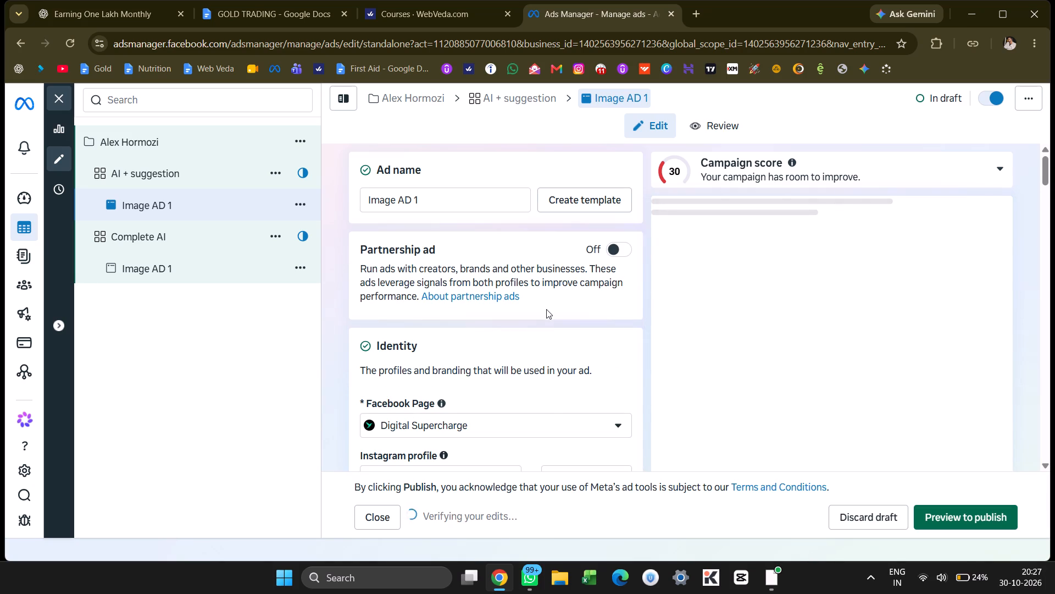
{"action": "scroll", "coordinate": [437, 337], "scroll_direction": "down", "scroll_amount": 2}
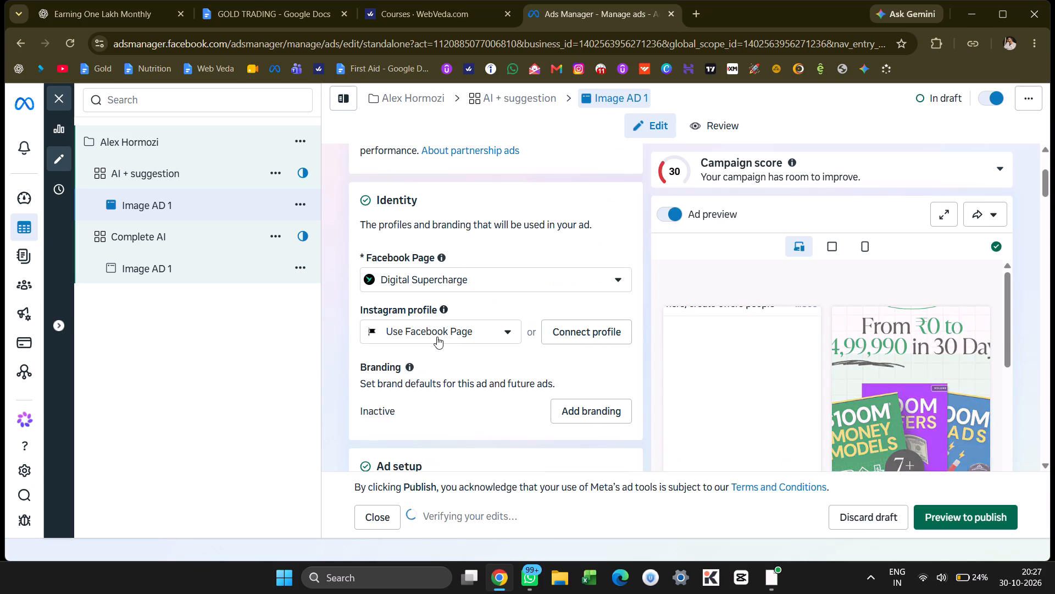
{"action": "scroll", "coordinate": [437, 337], "scroll_direction": "down", "scroll_amount": 3}
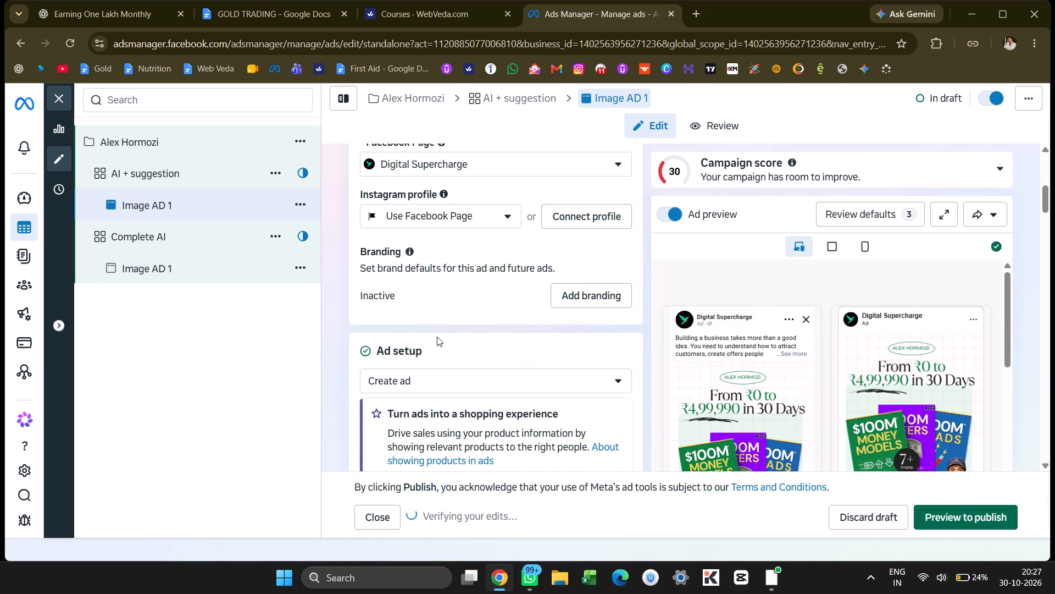
{"action": "scroll", "coordinate": [437, 337], "scroll_direction": "down", "scroll_amount": 4}
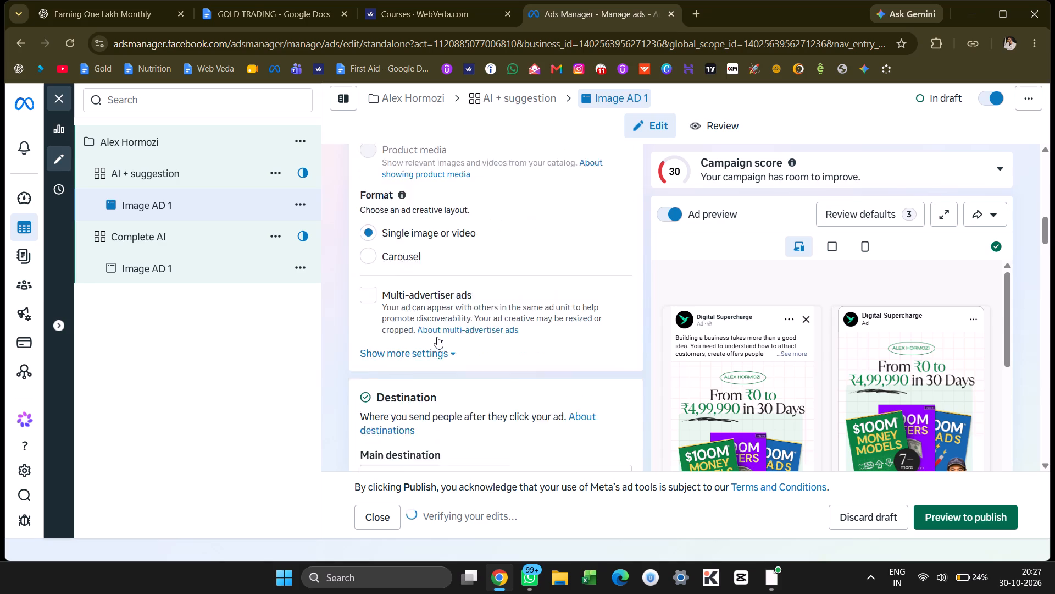
{"action": "scroll", "coordinate": [437, 337], "scroll_direction": "down", "scroll_amount": 6}
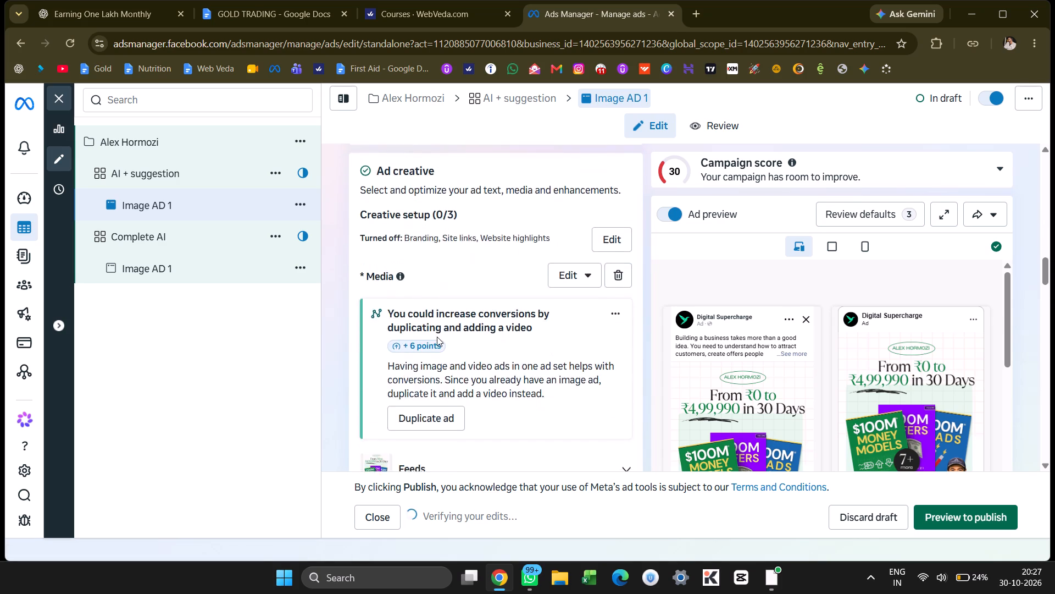
{"action": "scroll", "coordinate": [437, 337], "scroll_direction": "down", "scroll_amount": 5}
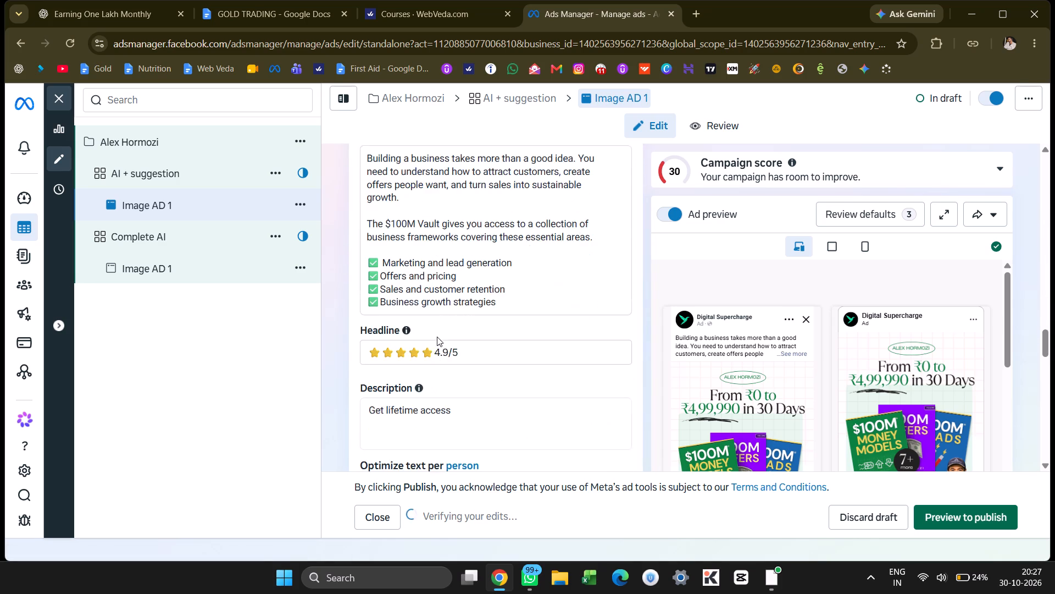
{"action": "scroll", "coordinate": [437, 337], "scroll_direction": "down", "scroll_amount": 7}
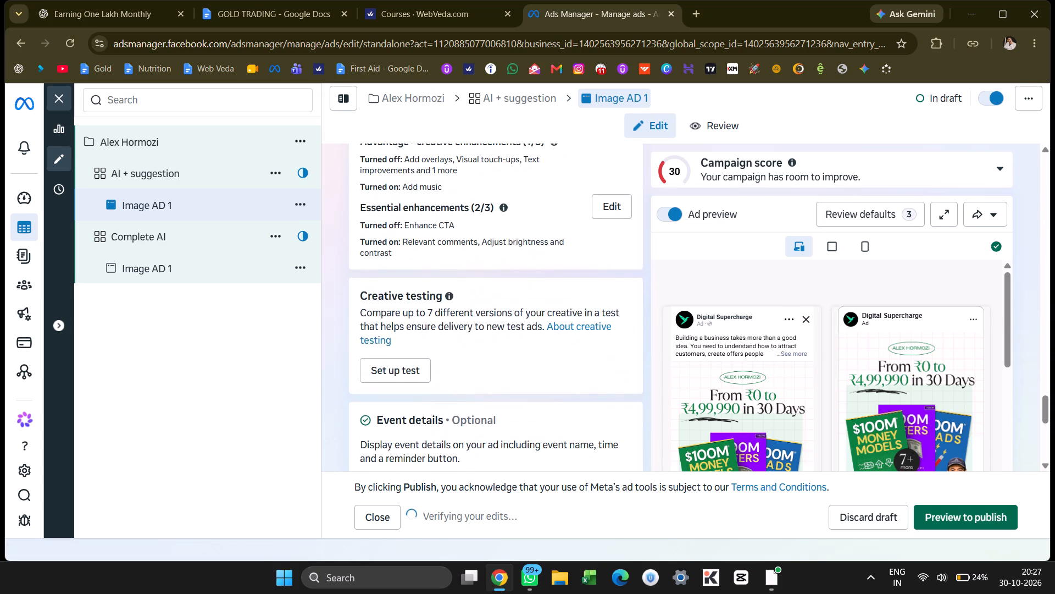
{"action": "scroll", "coordinate": [437, 337], "scroll_direction": "down", "scroll_amount": 4}
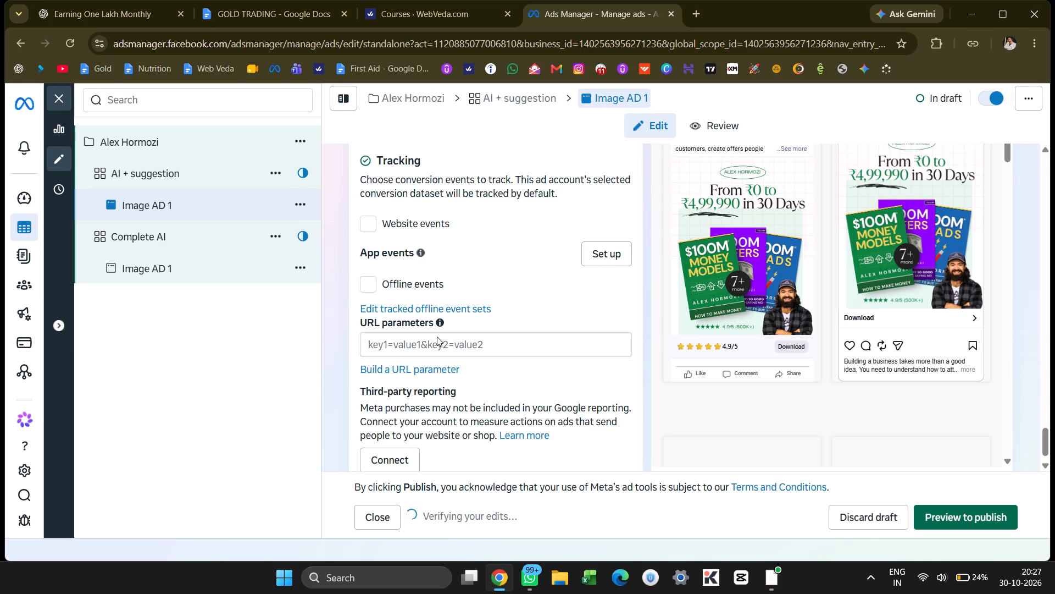
{"action": "scroll", "coordinate": [437, 337], "scroll_direction": "down", "scroll_amount": 1}
{"action": "scroll", "coordinate": [437, 337], "scroll_direction": "up", "scroll_amount": 17}
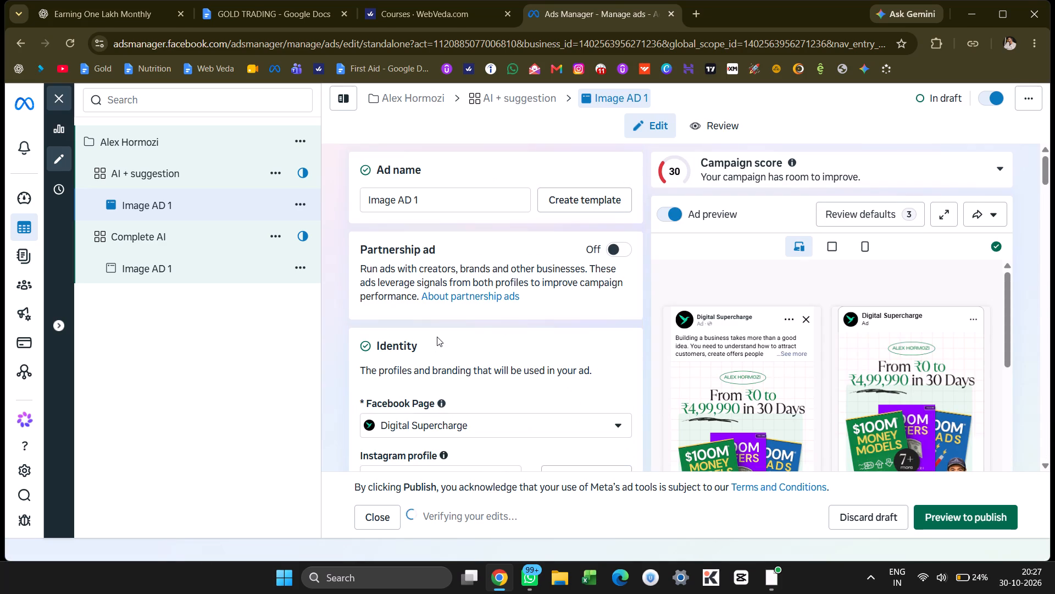
{"action": "scroll", "coordinate": [437, 337], "scroll_direction": "up", "scroll_amount": 3}
{"action": "scroll", "coordinate": [437, 337], "scroll_direction": "down", "scroll_amount": 3}
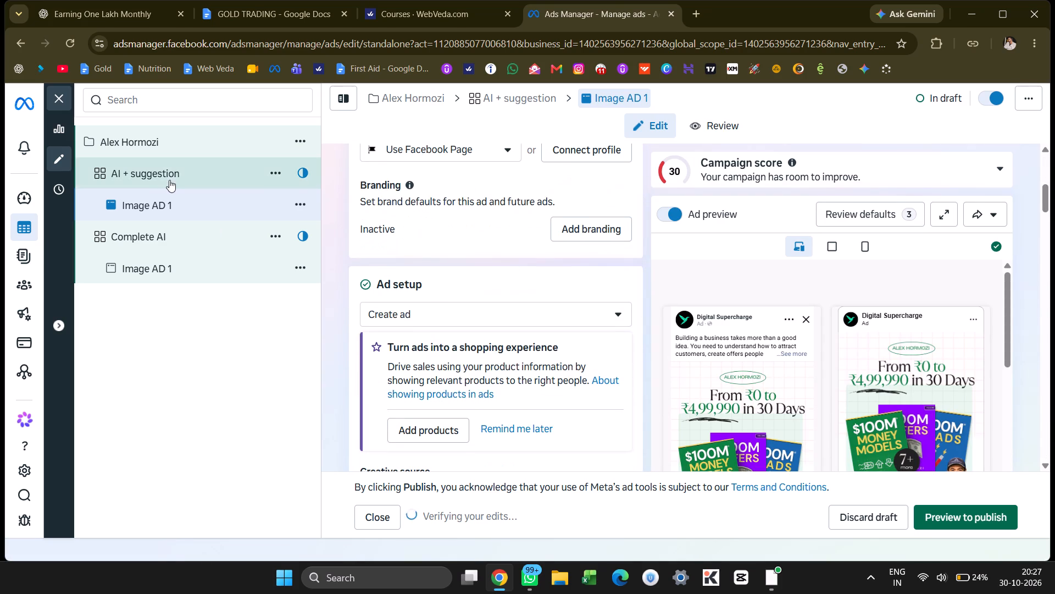
Reopen the AI + suggestion ad set and choose Purchase as its conversion event.
{"action": "left_click", "coordinate": [171, 180]}
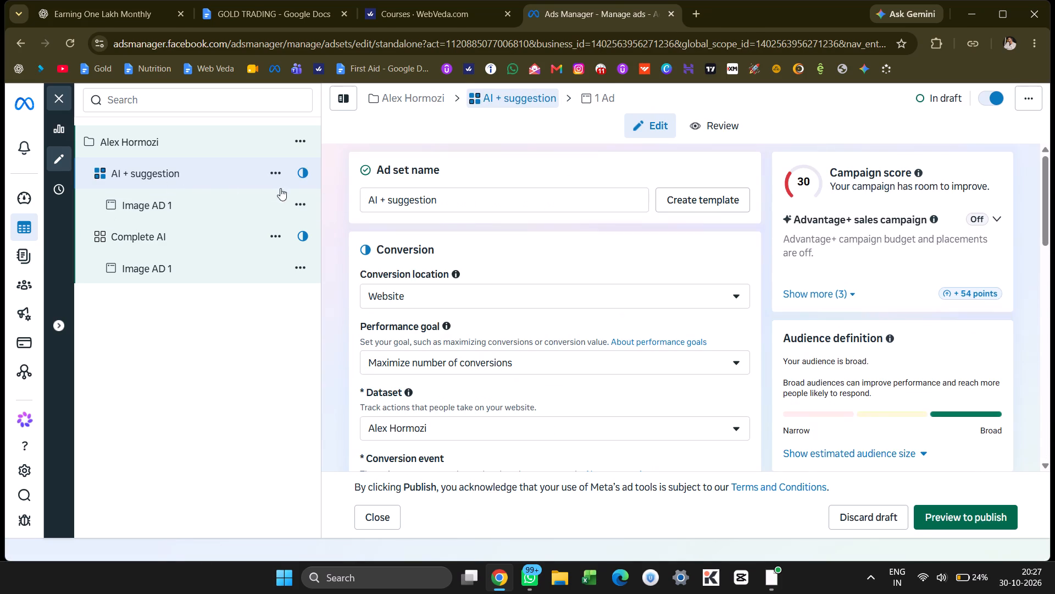
{"action": "scroll", "coordinate": [460, 328], "scroll_direction": "down", "scroll_amount": 3}
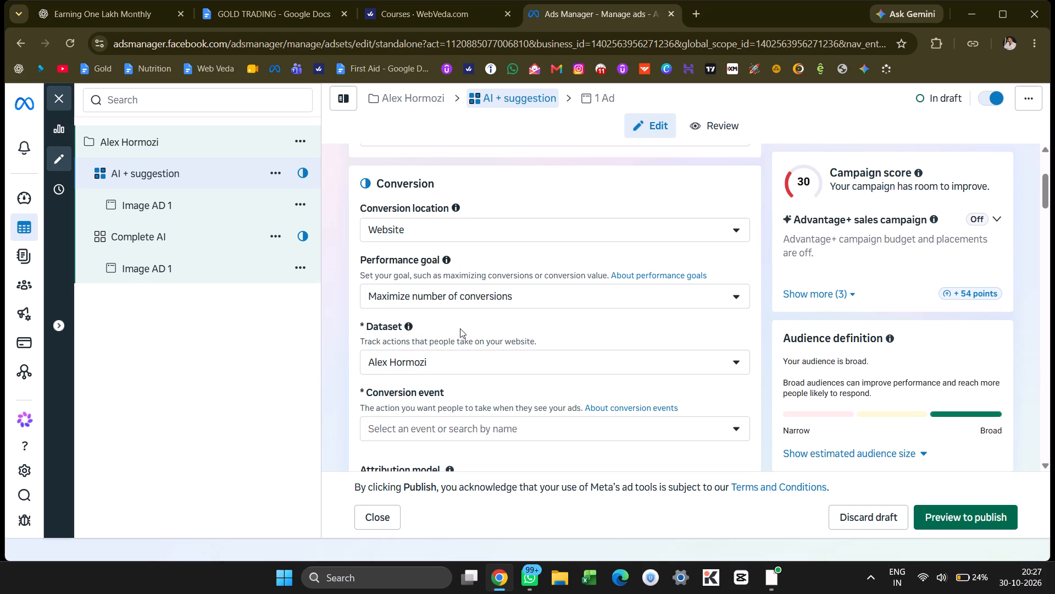
{"action": "scroll", "coordinate": [460, 328], "scroll_direction": "down", "scroll_amount": 1}
{"action": "left_click", "coordinate": [456, 382]}
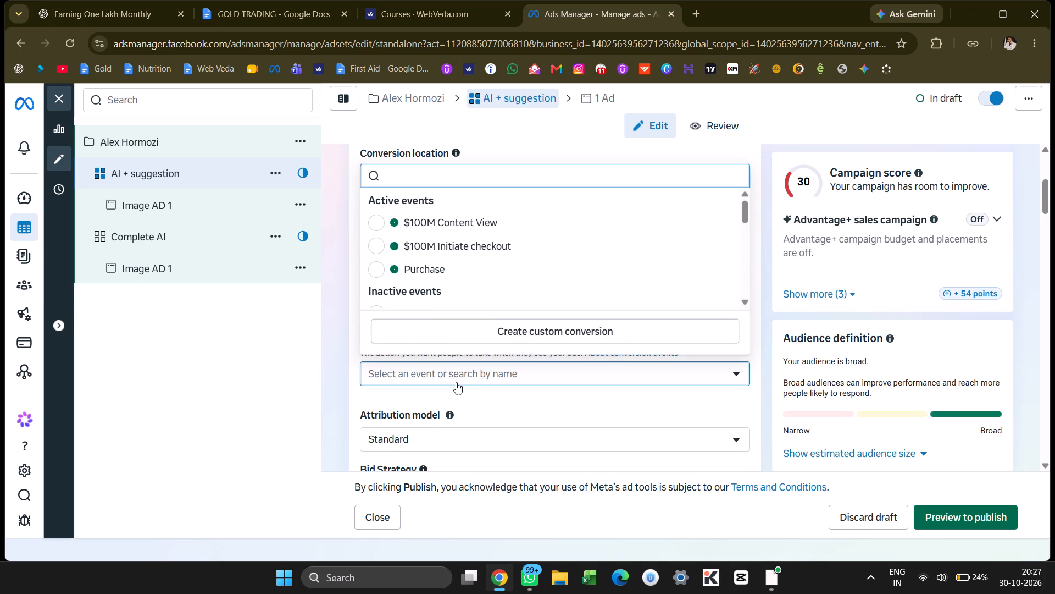
{"action": "left_click", "coordinate": [471, 273]}
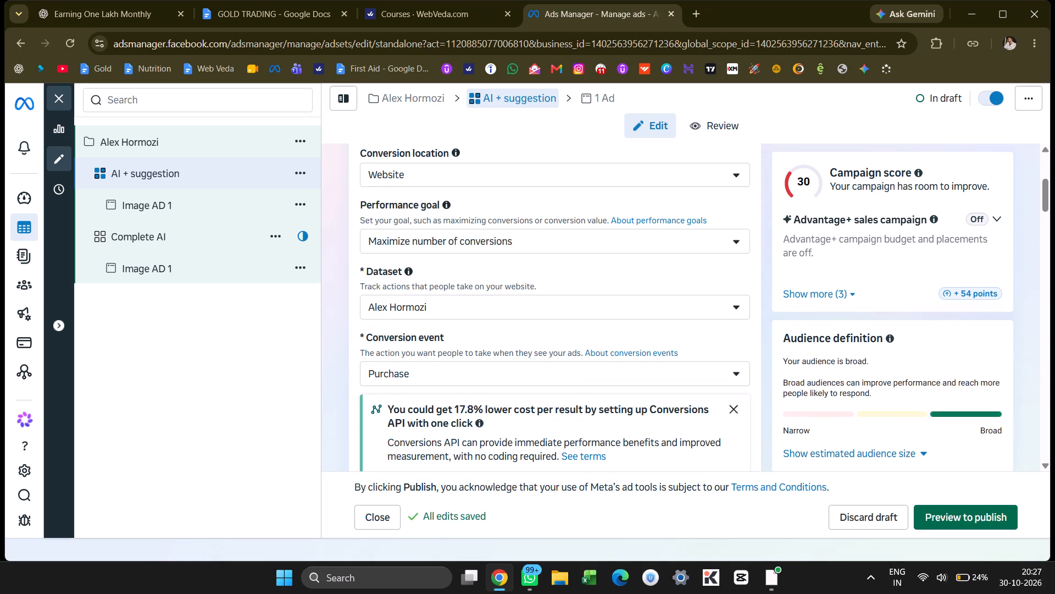
{"action": "left_click_drag", "start_coordinate": [439, 354], "coordinate": [535, 355]}
{"action": "left_click", "coordinate": [535, 355]}
Examine the AI + suggestion ad set's attribution, bidding, budget, schedule, audience and placement settings.
{"action": "scroll", "coordinate": [535, 355], "scroll_direction": "down", "scroll_amount": 1}
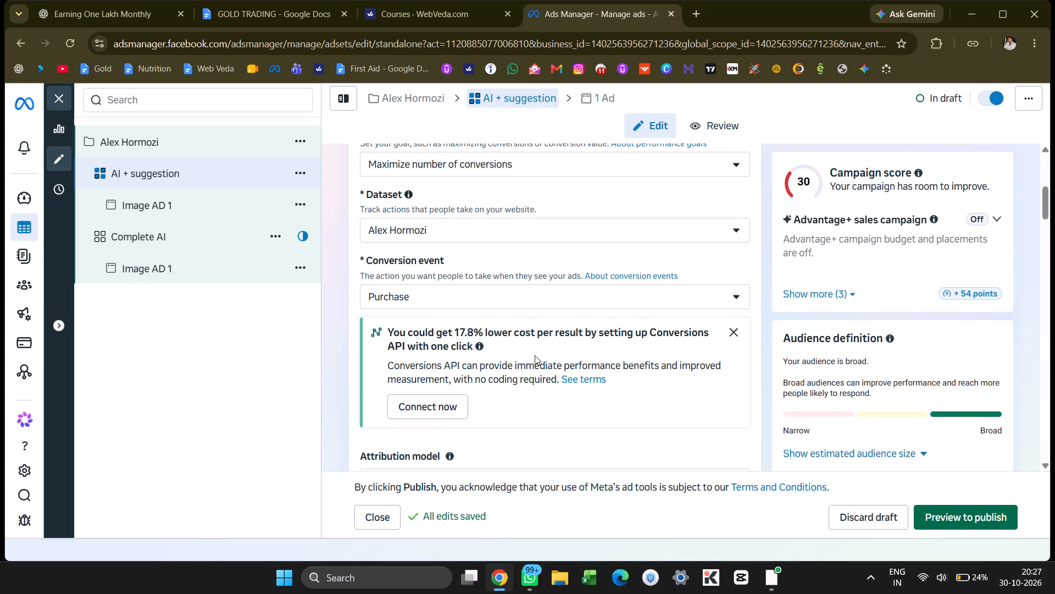
{"action": "scroll", "coordinate": [535, 355], "scroll_direction": "down", "scroll_amount": 2}
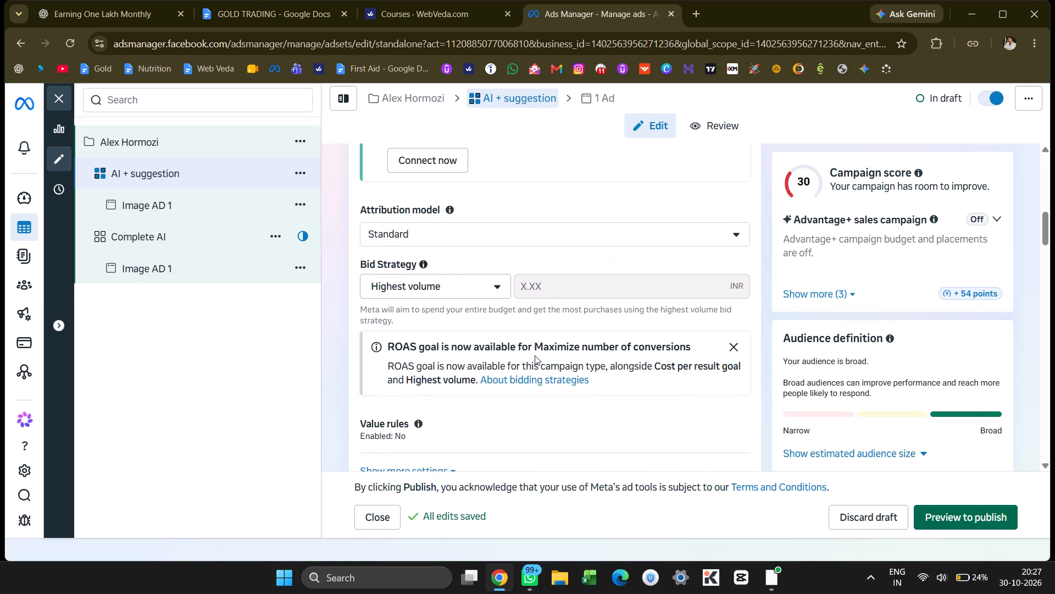
{"action": "scroll", "coordinate": [535, 355], "scroll_direction": "down", "scroll_amount": 5}
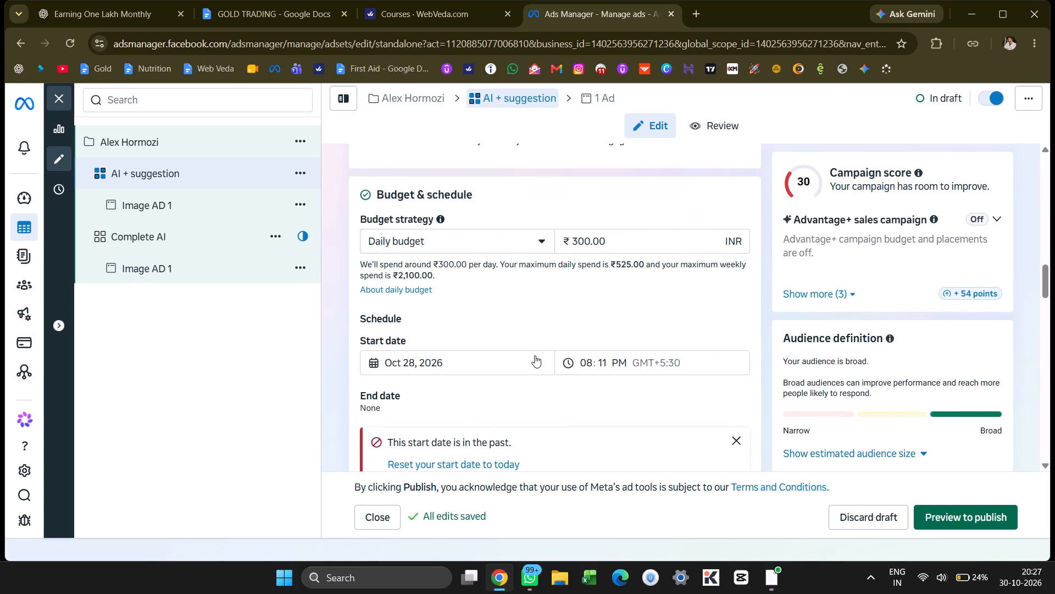
{"action": "scroll", "coordinate": [535, 355], "scroll_direction": "down", "scroll_amount": 2}
{"action": "scroll", "coordinate": [535, 355], "scroll_direction": "up", "scroll_amount": 1}
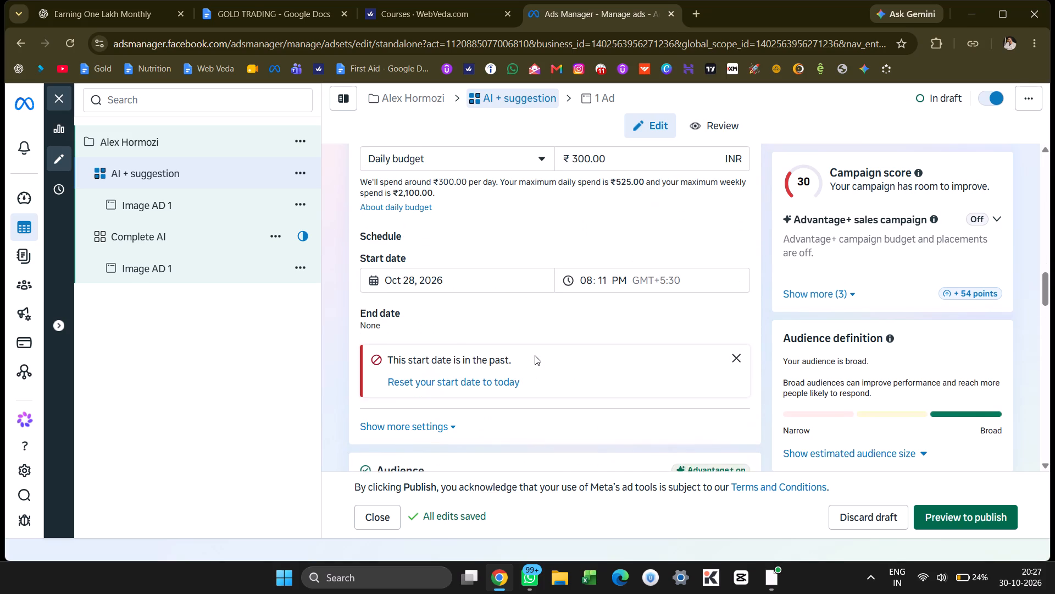
{"action": "scroll", "coordinate": [535, 355], "scroll_direction": "up", "scroll_amount": 1}
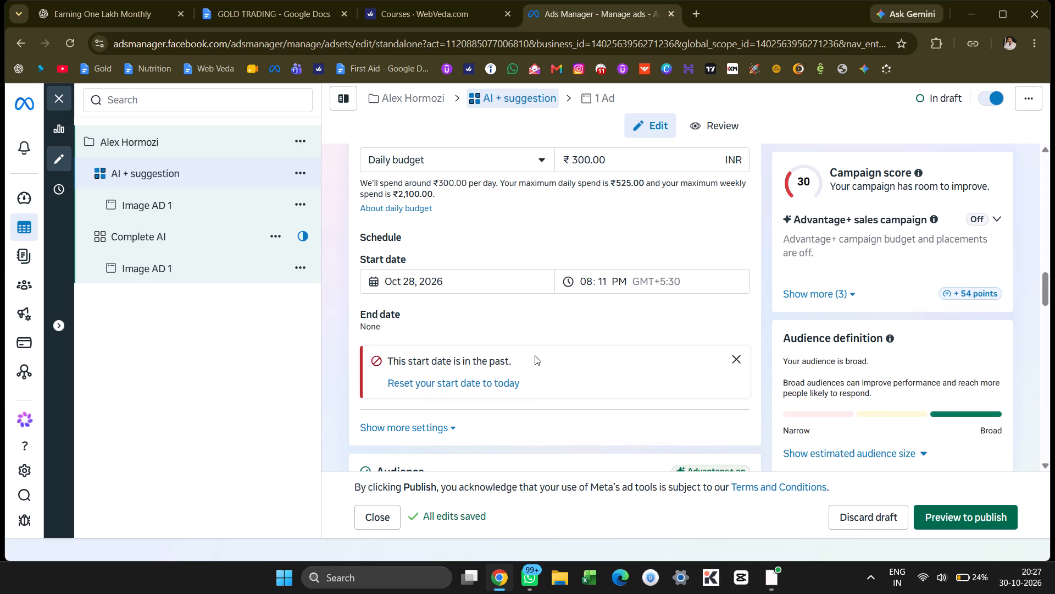
{"action": "scroll", "coordinate": [535, 355], "scroll_direction": "down", "scroll_amount": 8}
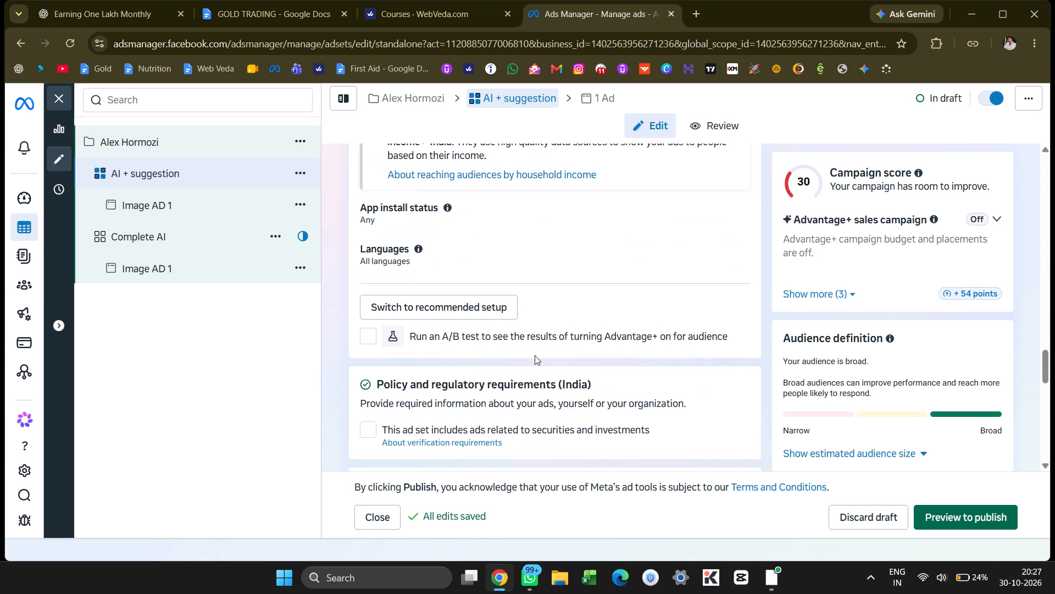
{"action": "scroll", "coordinate": [535, 355], "scroll_direction": "down", "scroll_amount": 6}
Set the ad set's maximum audience age to 55 and turn off using the age range as a suggestion.
{"action": "scroll", "coordinate": [535, 355], "scroll_direction": "up", "scroll_amount": 2}
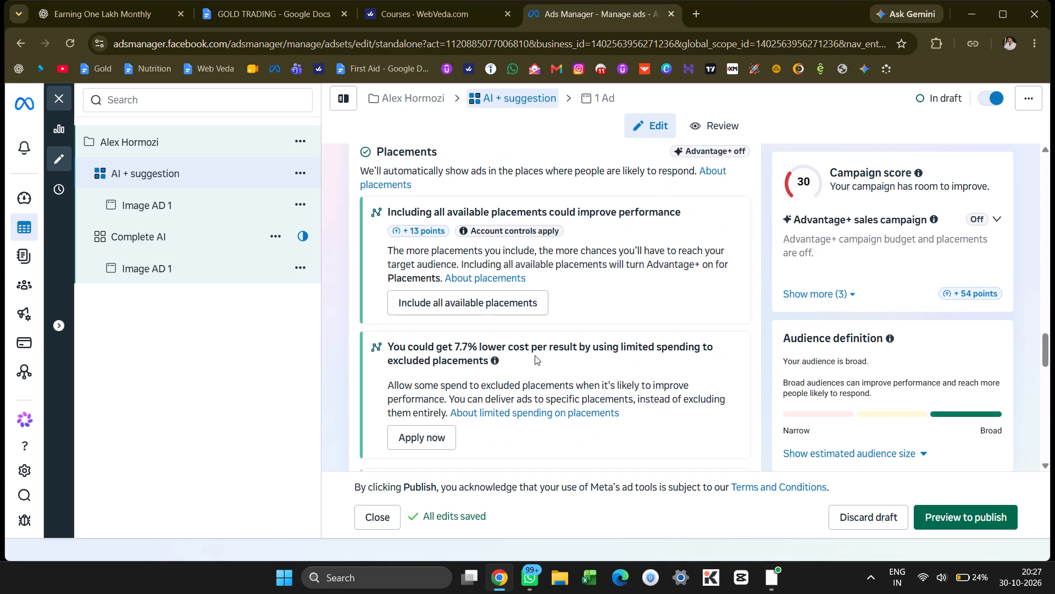
{"action": "scroll", "coordinate": [535, 355], "scroll_direction": "up", "scroll_amount": 6}
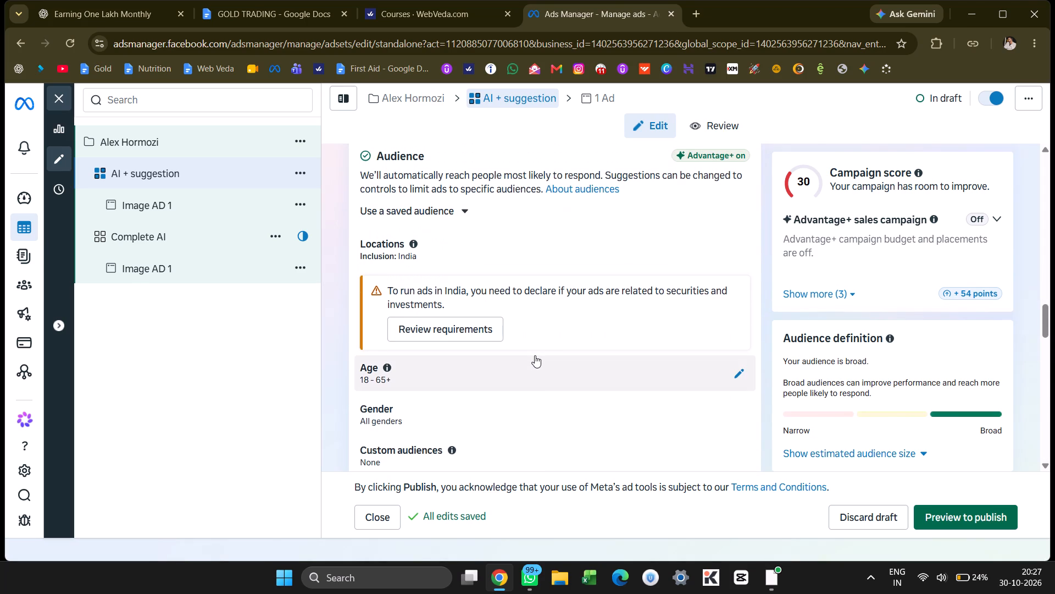
{"action": "left_click", "coordinate": [535, 355]}
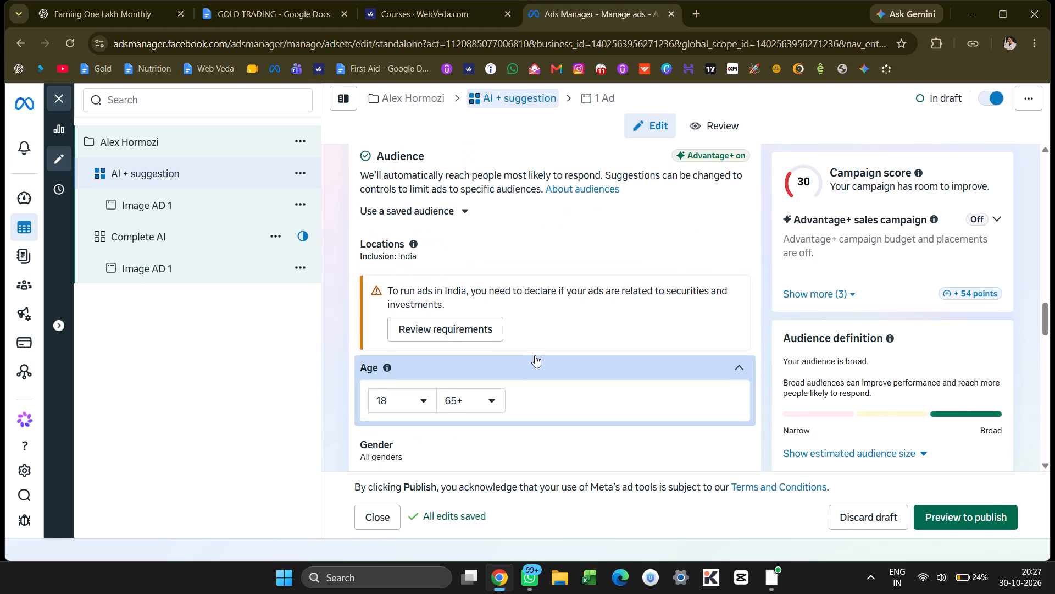
{"action": "left_click", "coordinate": [480, 392]}
{"action": "scroll", "coordinate": [549, 239], "scroll_direction": "up", "scroll_amount": 1}
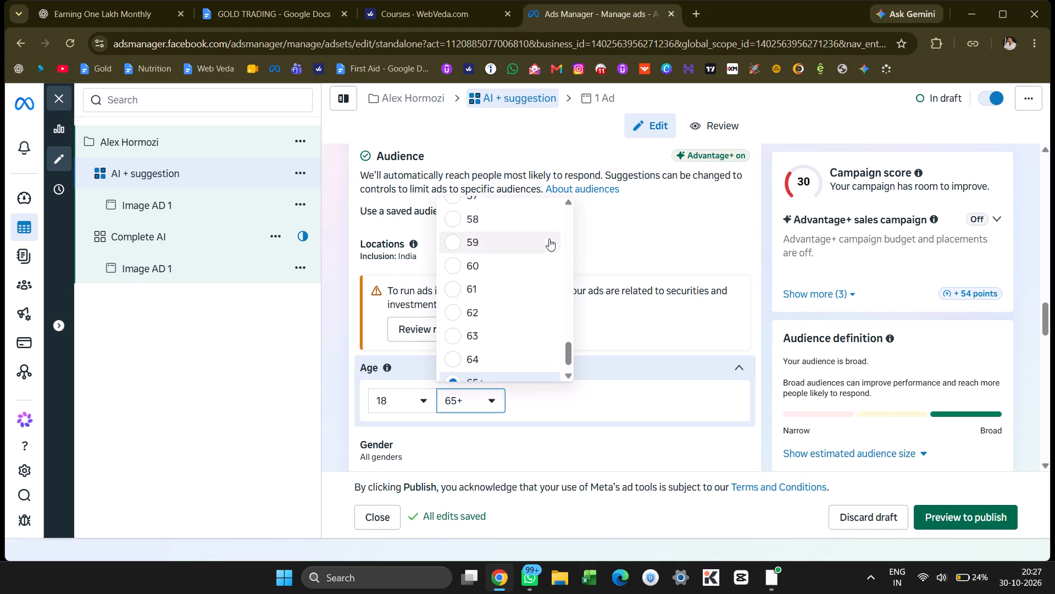
{"action": "scroll", "coordinate": [549, 239], "scroll_direction": "up", "scroll_amount": 5}
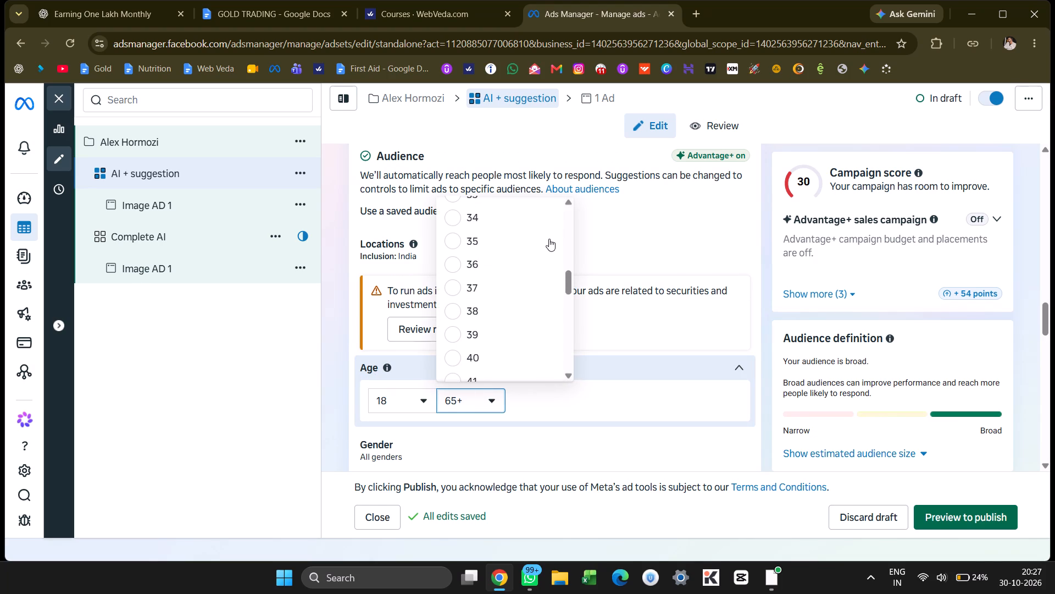
{"action": "scroll", "coordinate": [549, 239], "scroll_direction": "down", "scroll_amount": 4}
{"action": "left_click", "coordinate": [523, 263]}
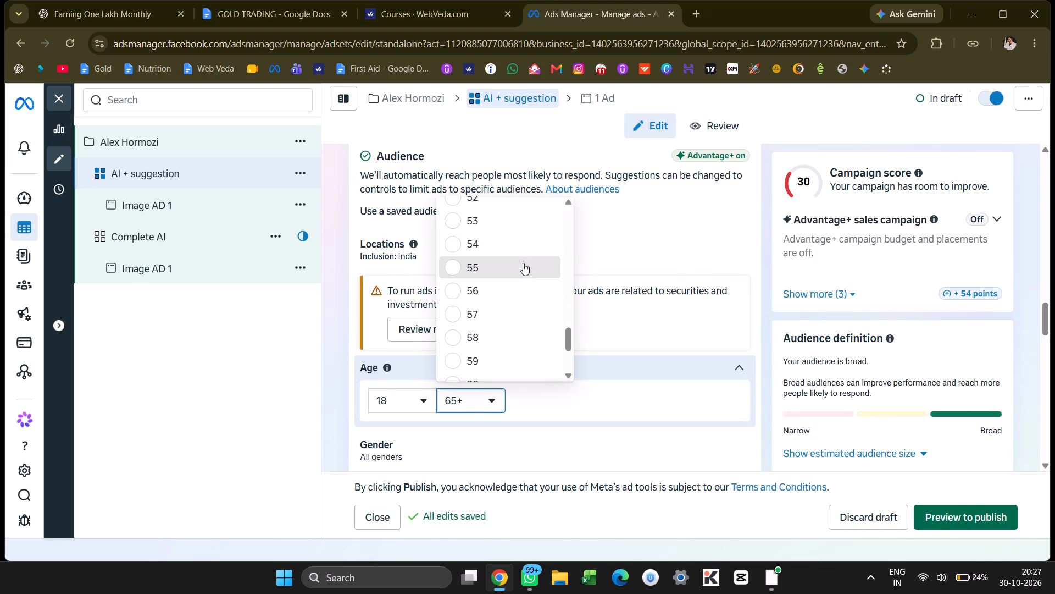
{"action": "scroll", "coordinate": [575, 410], "scroll_direction": "down", "scroll_amount": 2}
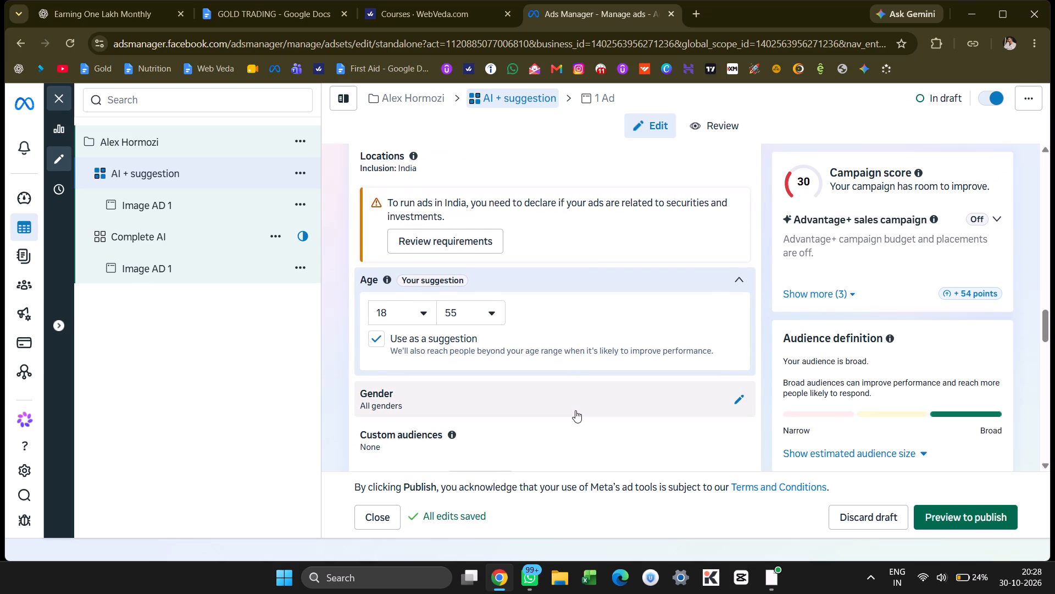
{"action": "left_click", "coordinate": [375, 335]}
Dismiss the notice about reaching people by household income in India below the detailed targeting summary.
{"action": "scroll", "coordinate": [494, 375], "scroll_direction": "down", "scroll_amount": 1}
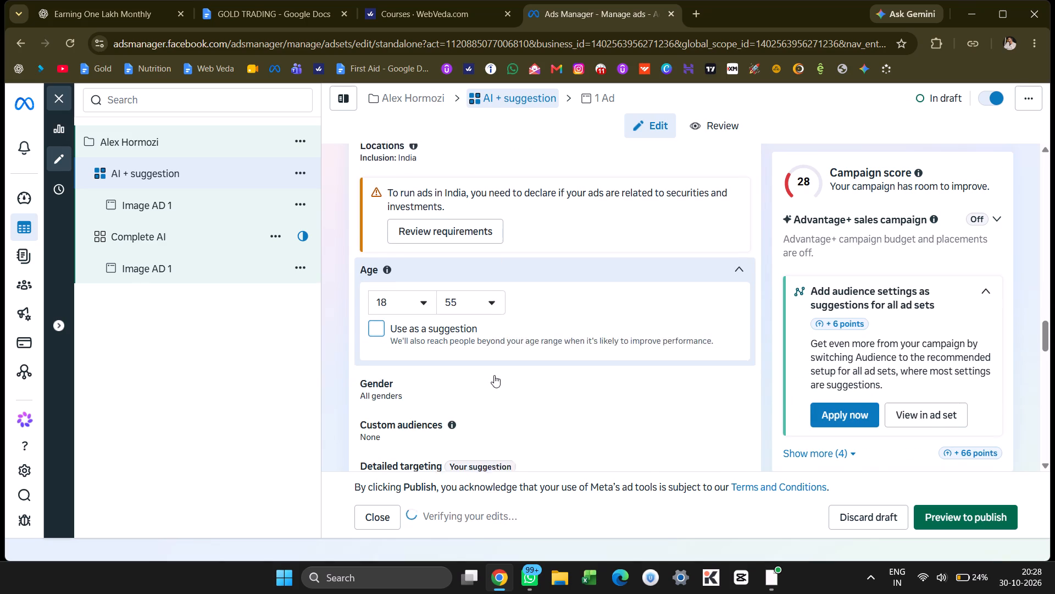
{"action": "scroll", "coordinate": [494, 375], "scroll_direction": "down", "scroll_amount": 2}
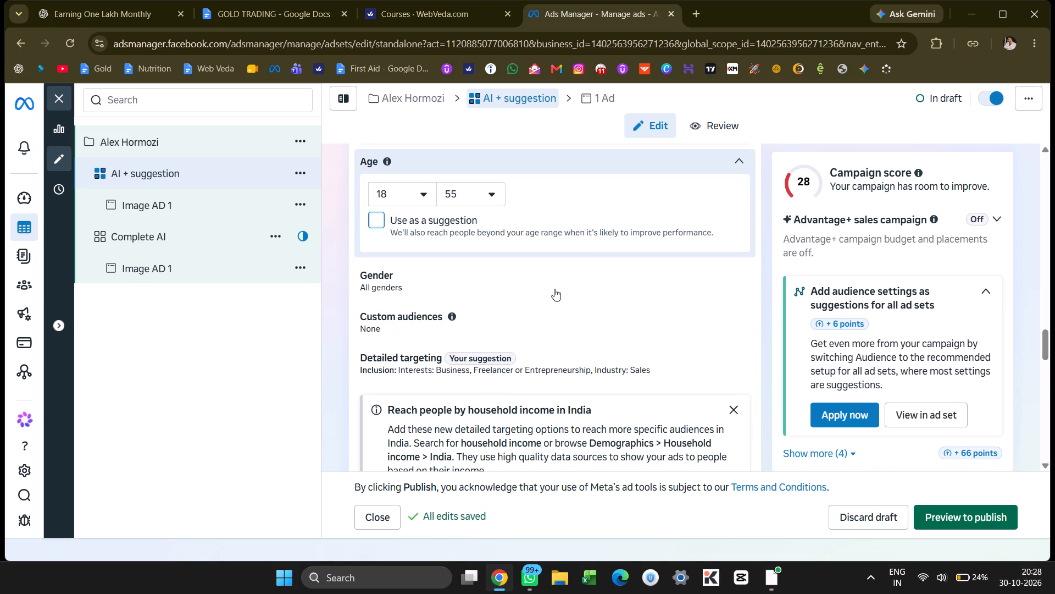
{"action": "scroll", "coordinate": [554, 289], "scroll_direction": "down", "scroll_amount": 2}
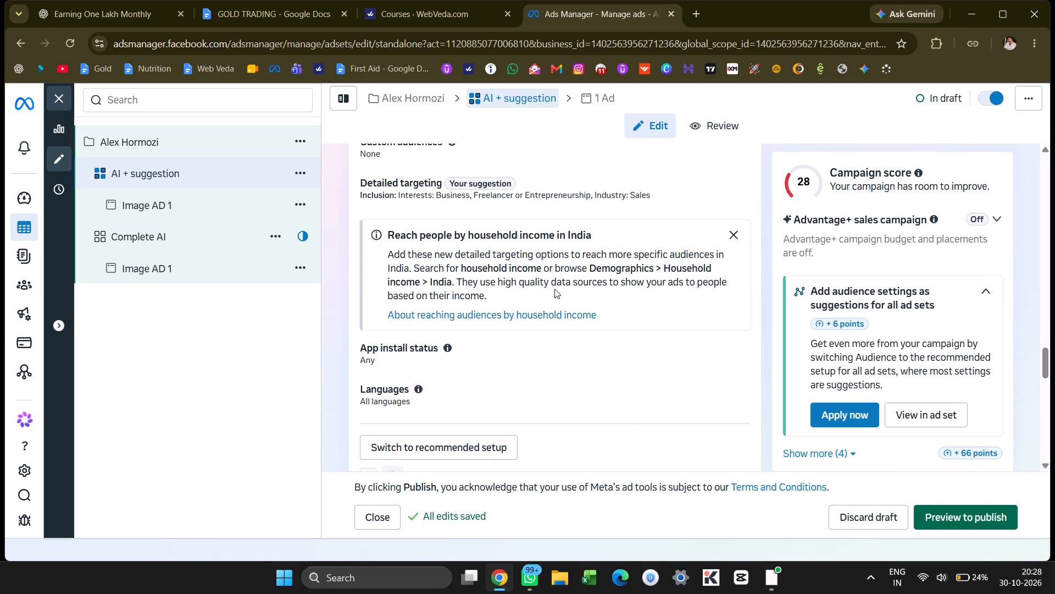
{"action": "left_click", "coordinate": [732, 232]}
Open the ad set's detailed targeting for editing and examine the included demographics and interests.
{"action": "scroll", "coordinate": [669, 233], "scroll_direction": "up", "scroll_amount": 1}
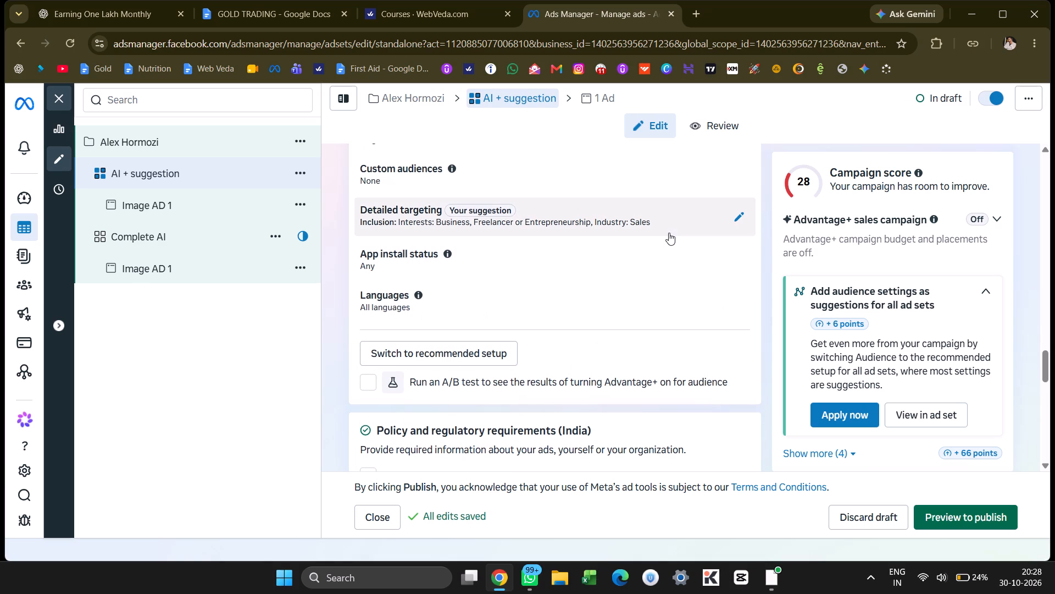
{"action": "left_click", "coordinate": [669, 233]}
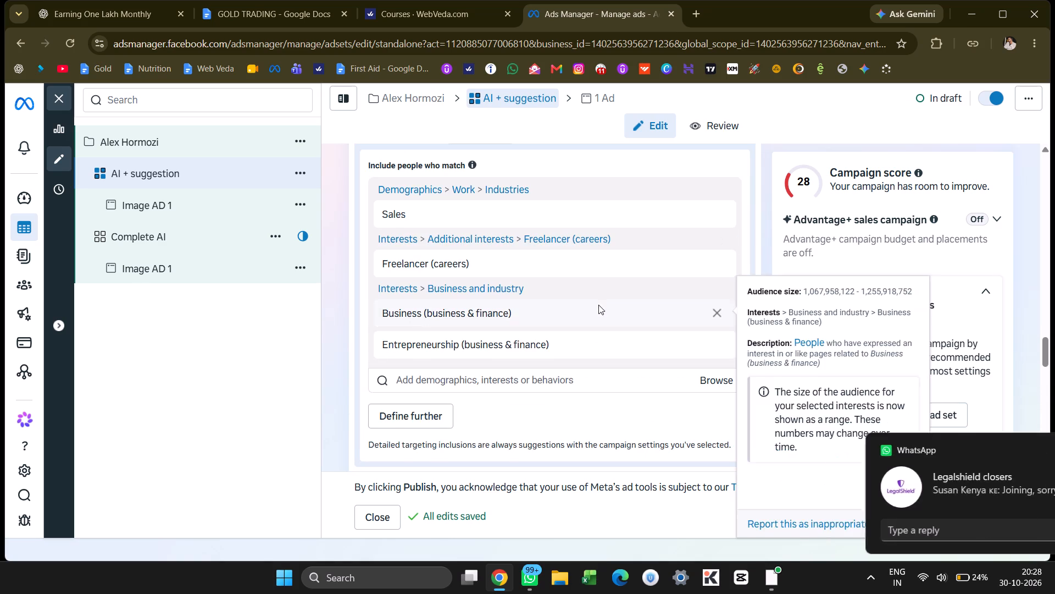
{"action": "scroll", "coordinate": [598, 305], "scroll_direction": "down", "scroll_amount": 2}
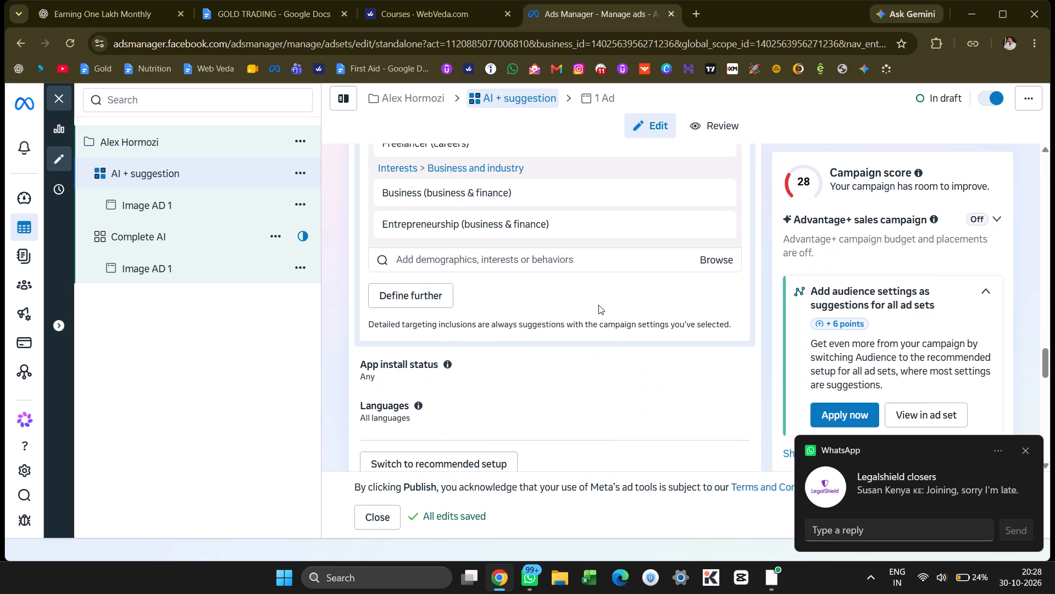
{"action": "scroll", "coordinate": [598, 305], "scroll_direction": "up", "scroll_amount": 4}
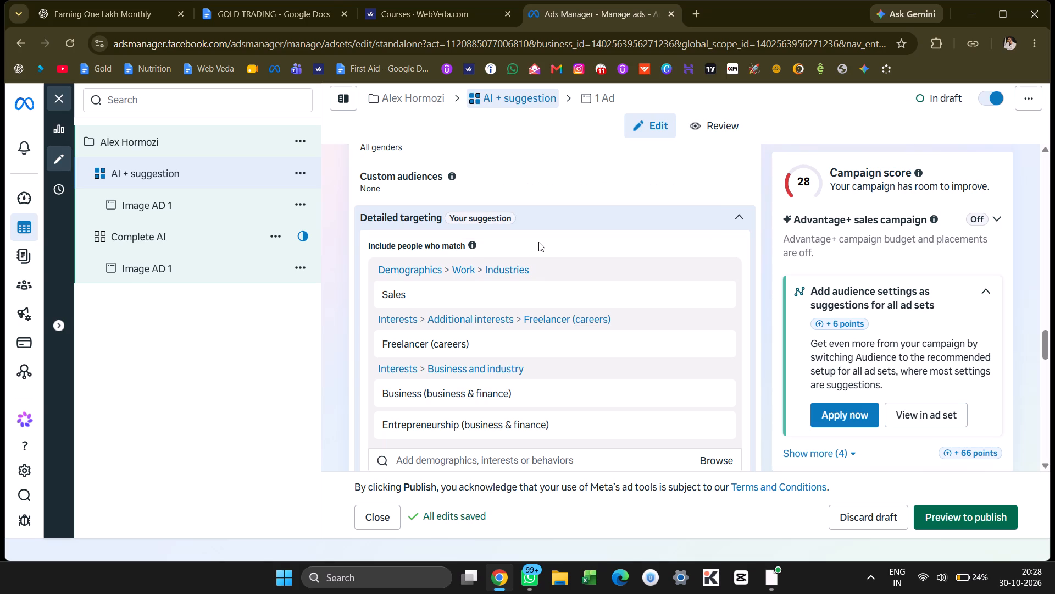
{"action": "scroll", "coordinate": [538, 242], "scroll_direction": "down", "scroll_amount": 2}
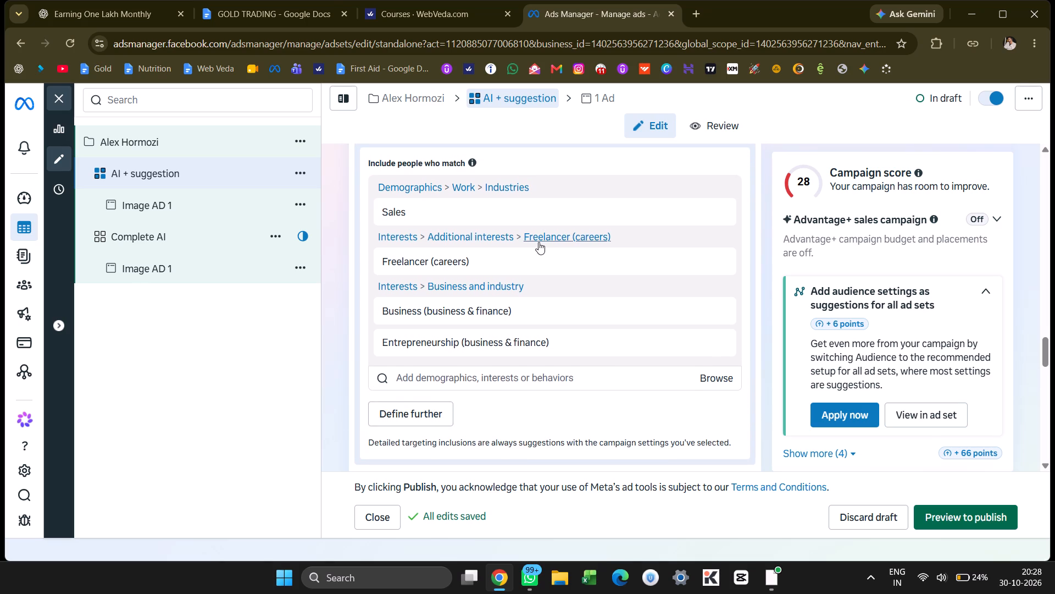
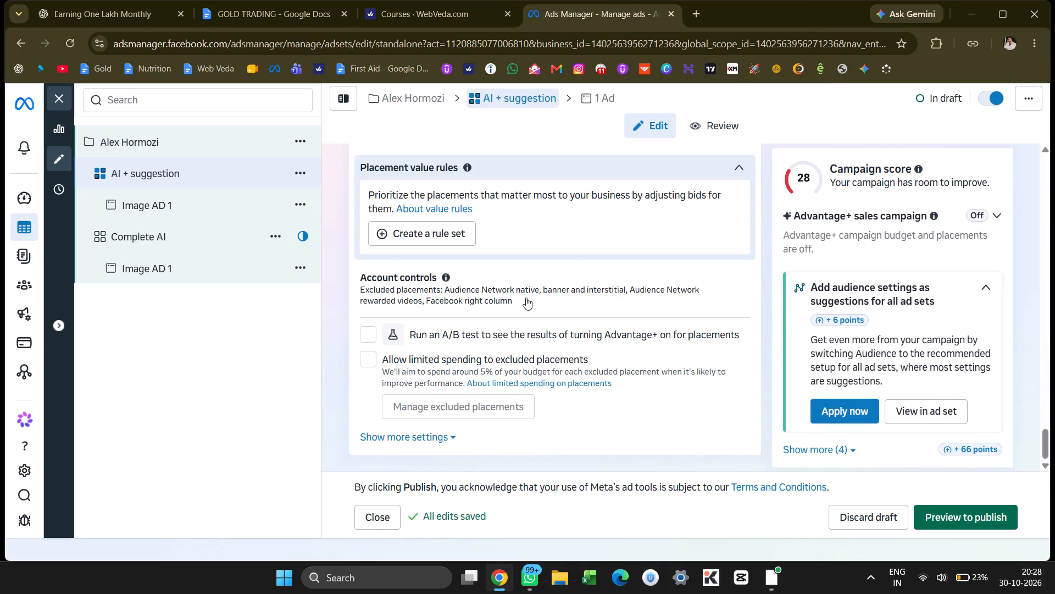
Set the Complete AI ad set's conversion event to Purchase.
{"action": "scroll", "coordinate": [526, 298], "scroll_direction": "up", "scroll_amount": 9}
{"action": "left_click", "coordinate": [209, 241]}
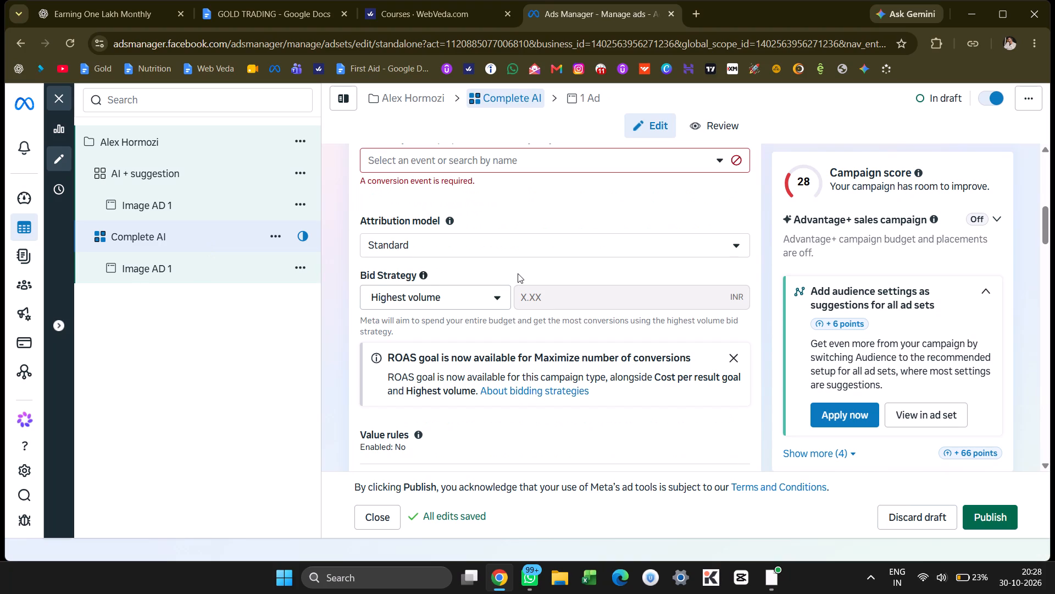
{"action": "scroll", "coordinate": [518, 273], "scroll_direction": "up", "scroll_amount": 1}
{"action": "left_click", "coordinate": [497, 257]}
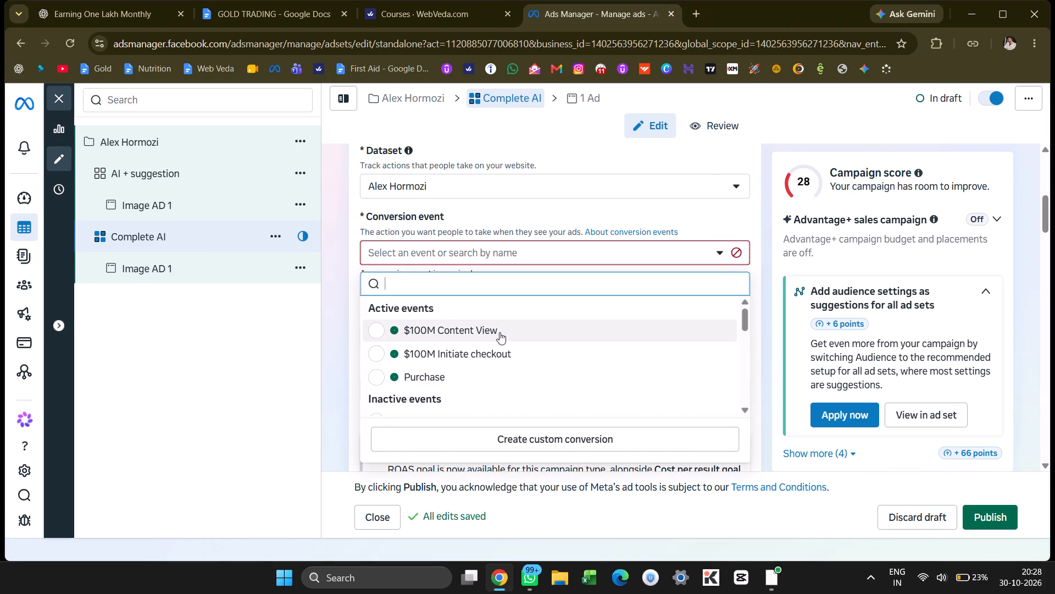
{"action": "scroll", "coordinate": [499, 332], "scroll_direction": "down", "scroll_amount": 1}
{"action": "left_click", "coordinate": [483, 327]}
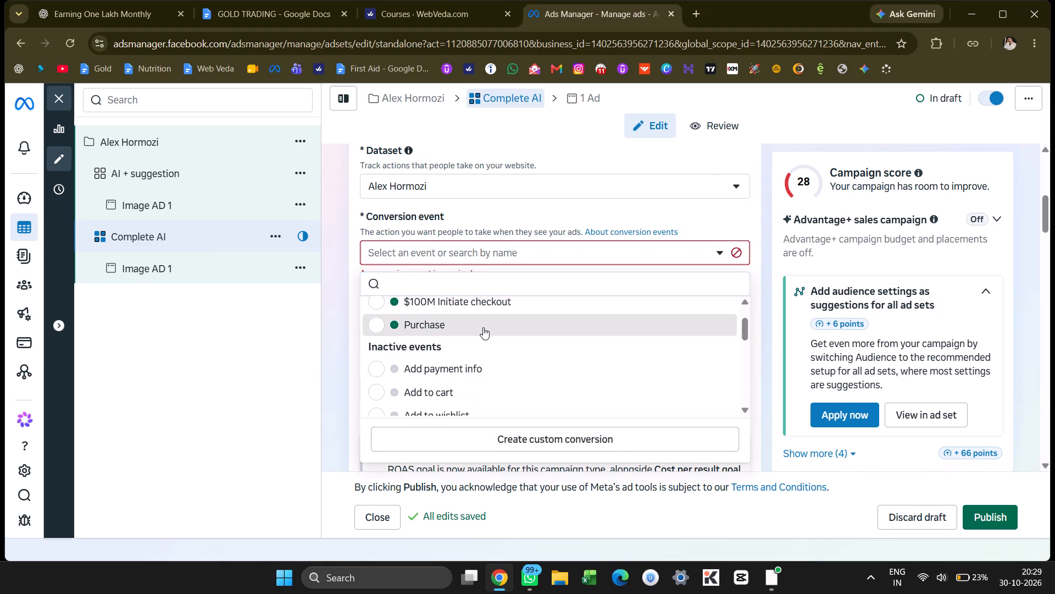
Examine the Complete AI ad set's settings from conversion through placements, and close the ad set editor.
{"action": "scroll", "coordinate": [532, 305], "scroll_direction": "up", "scroll_amount": 5}
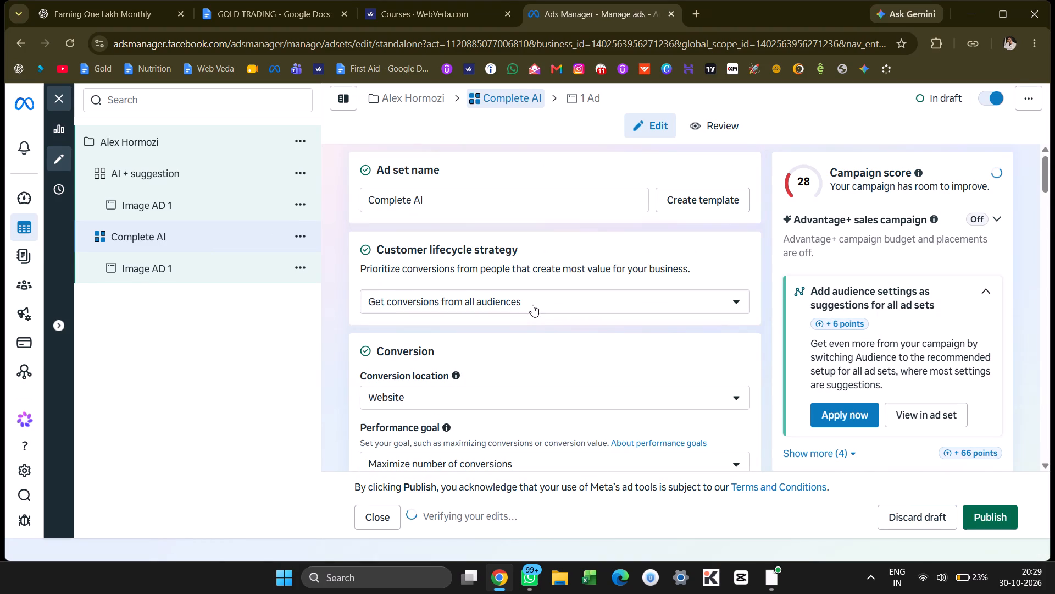
{"action": "scroll", "coordinate": [532, 305], "scroll_direction": "up", "scroll_amount": 1}
{"action": "scroll", "coordinate": [532, 305], "scroll_direction": "down", "scroll_amount": 3}
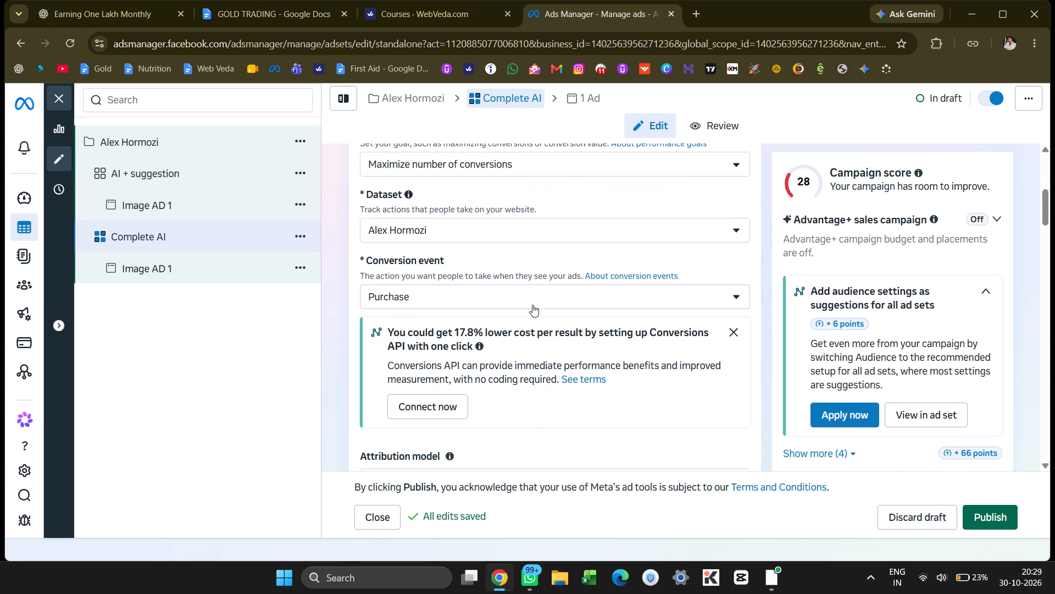
{"action": "scroll", "coordinate": [532, 305], "scroll_direction": "up", "scroll_amount": 3}
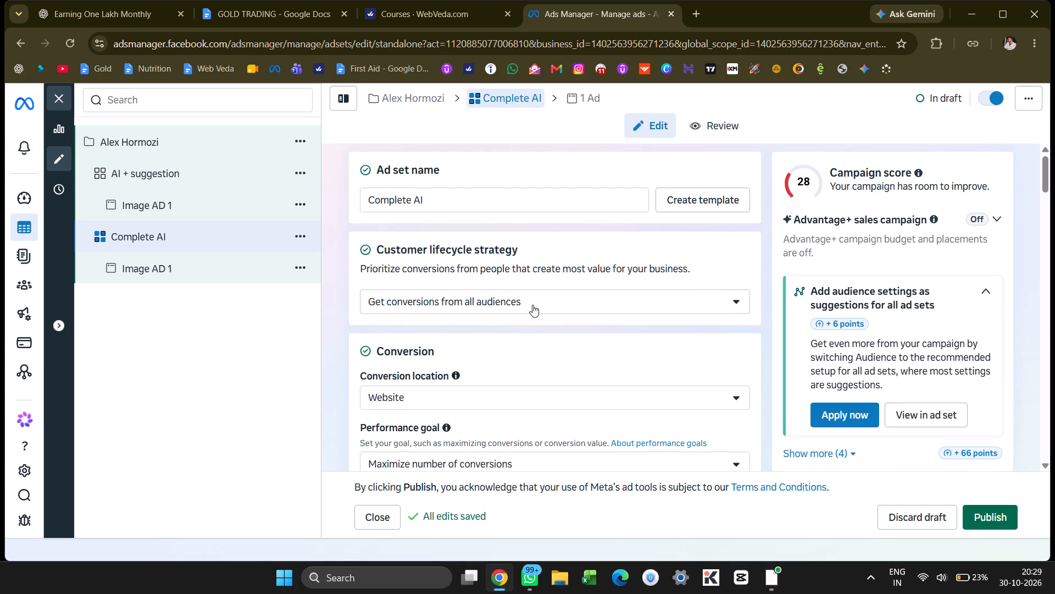
{"action": "scroll", "coordinate": [532, 305], "scroll_direction": "down", "scroll_amount": 2}
{"action": "scroll", "coordinate": [602, 161], "scroll_direction": "down", "scroll_amount": 5}
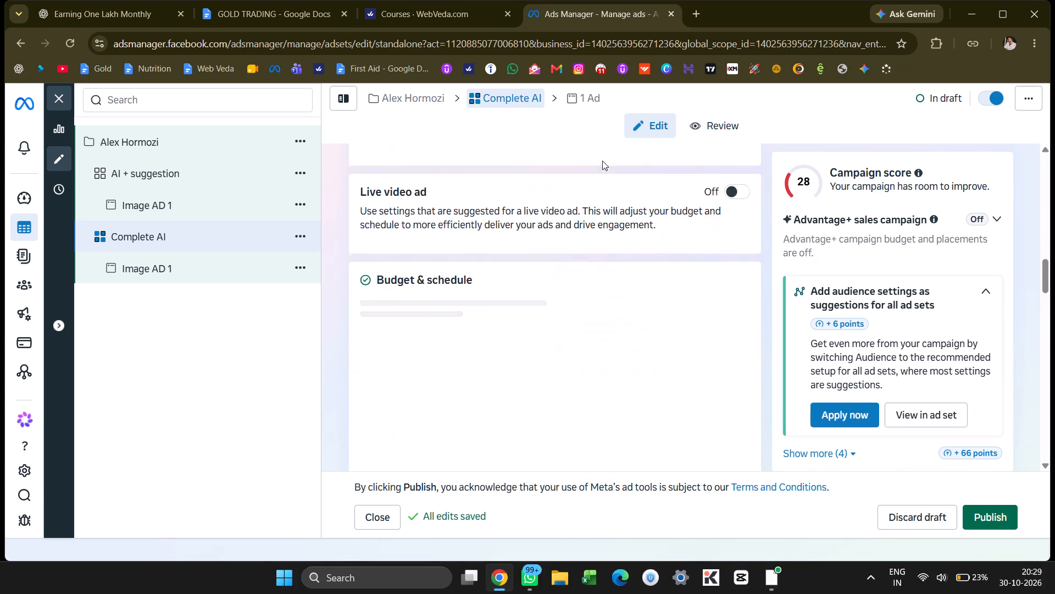
{"action": "scroll", "coordinate": [602, 161], "scroll_direction": "down", "scroll_amount": 1}
{"action": "scroll", "coordinate": [534, 238], "scroll_direction": "down", "scroll_amount": 7}
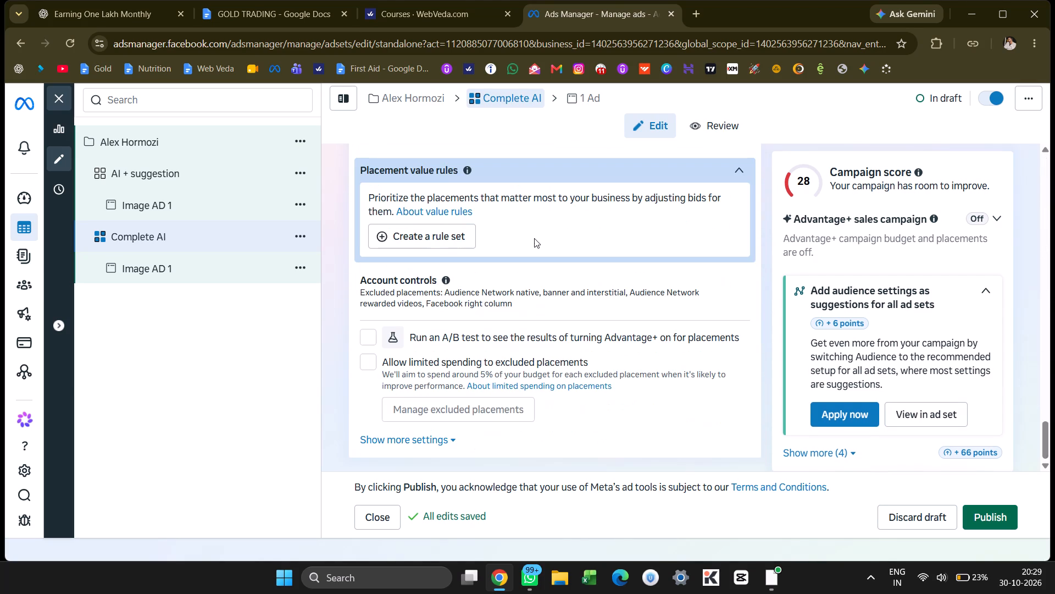
{"action": "scroll", "coordinate": [534, 238], "scroll_direction": "up", "scroll_amount": 11}
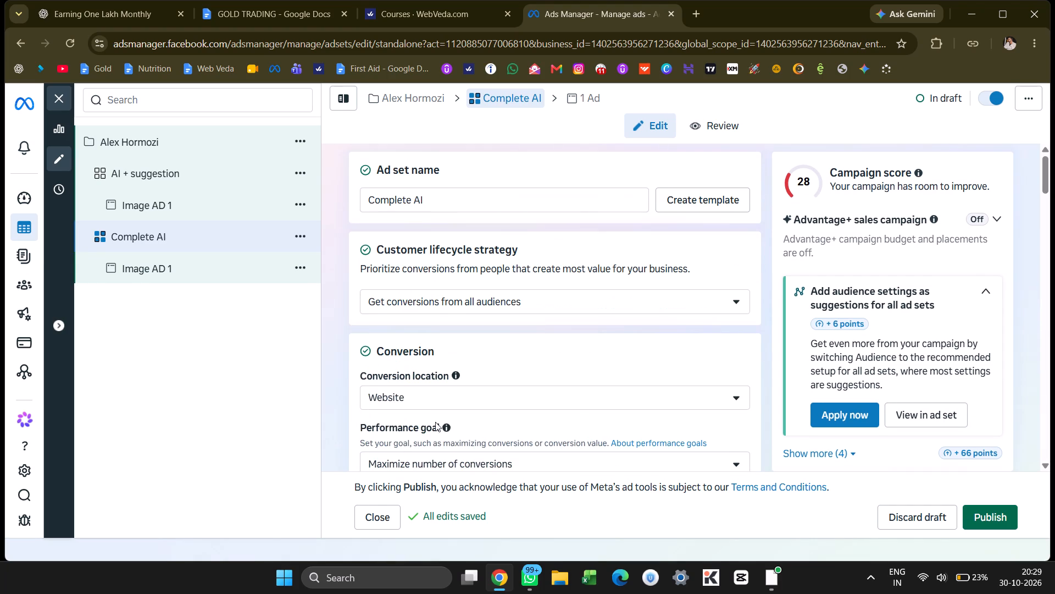
{"action": "left_click", "coordinate": [384, 514]}
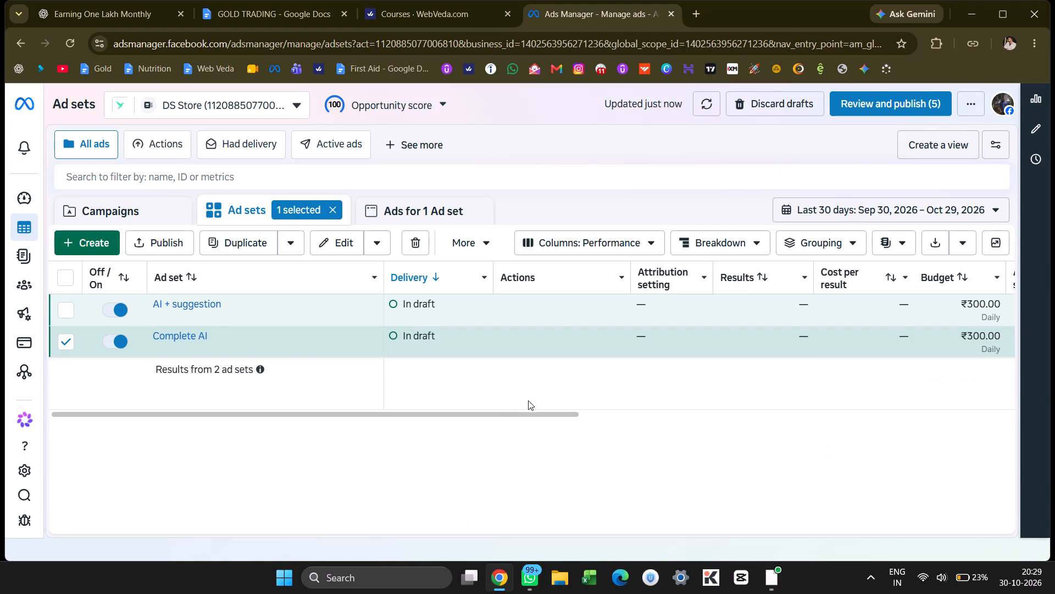
Switch from the ad sets list to the campaigns list and select the draft Alex Hormozi campaign.
{"action": "scroll", "coordinate": [559, 332], "scroll_direction": "left", "scroll_amount": 8}
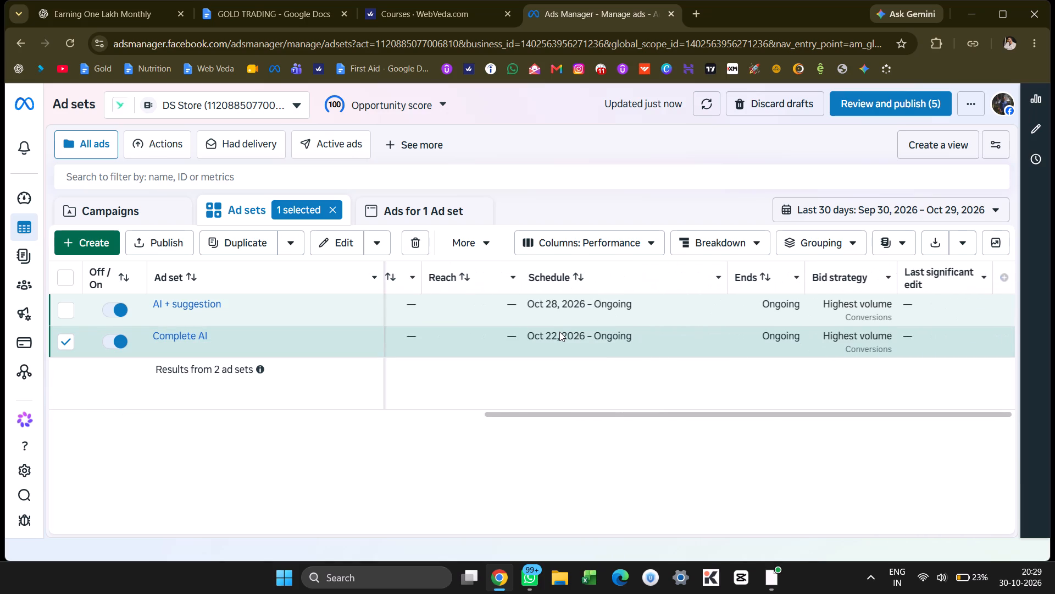
{"action": "scroll", "coordinate": [559, 332], "scroll_direction": "right", "scroll_amount": 7}
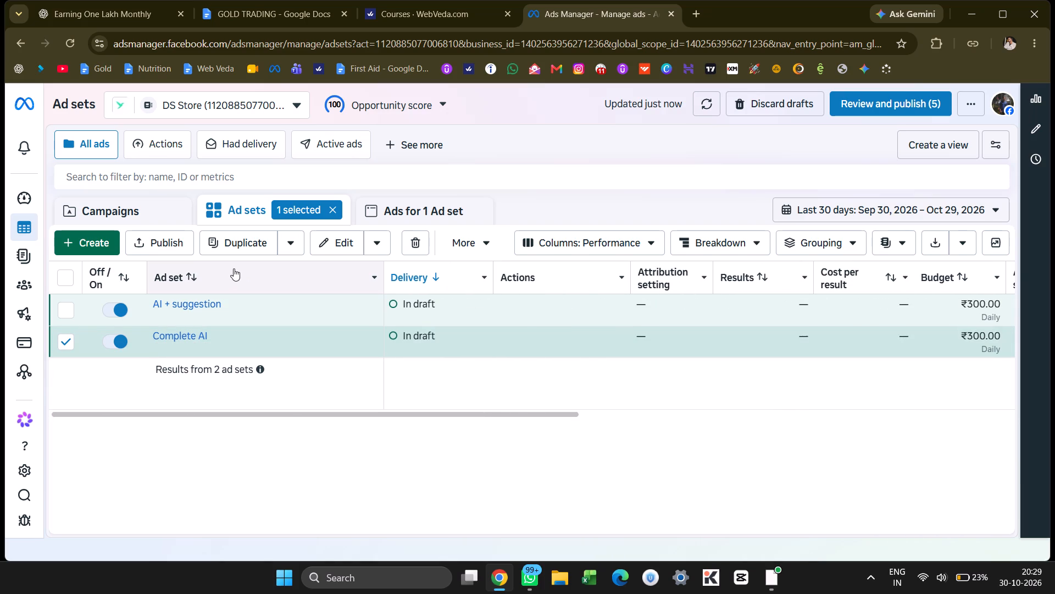
{"action": "left_click", "coordinate": [142, 212]}
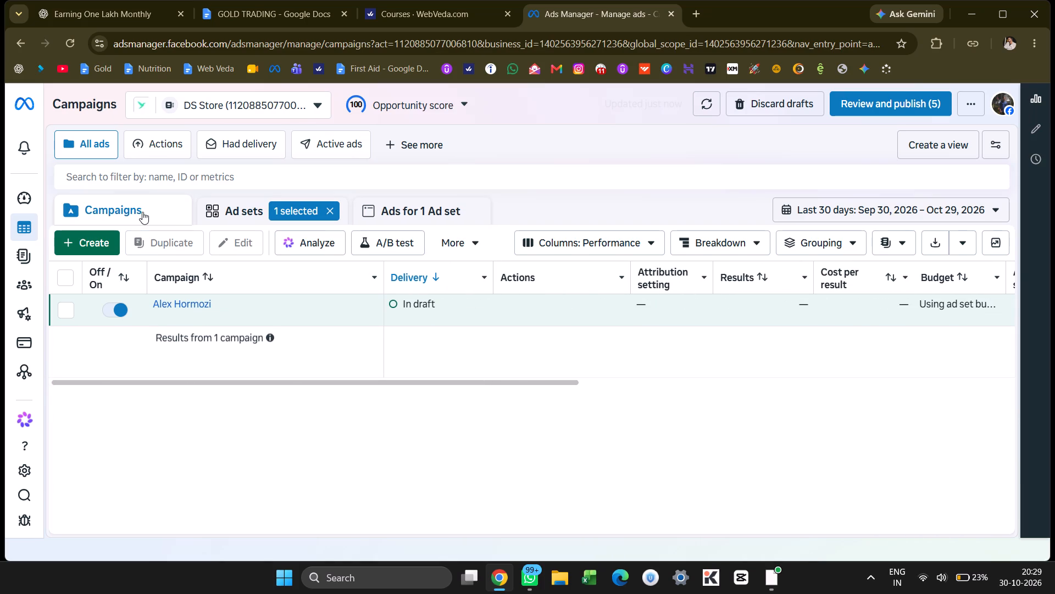
{"action": "left_click", "coordinate": [441, 313]}
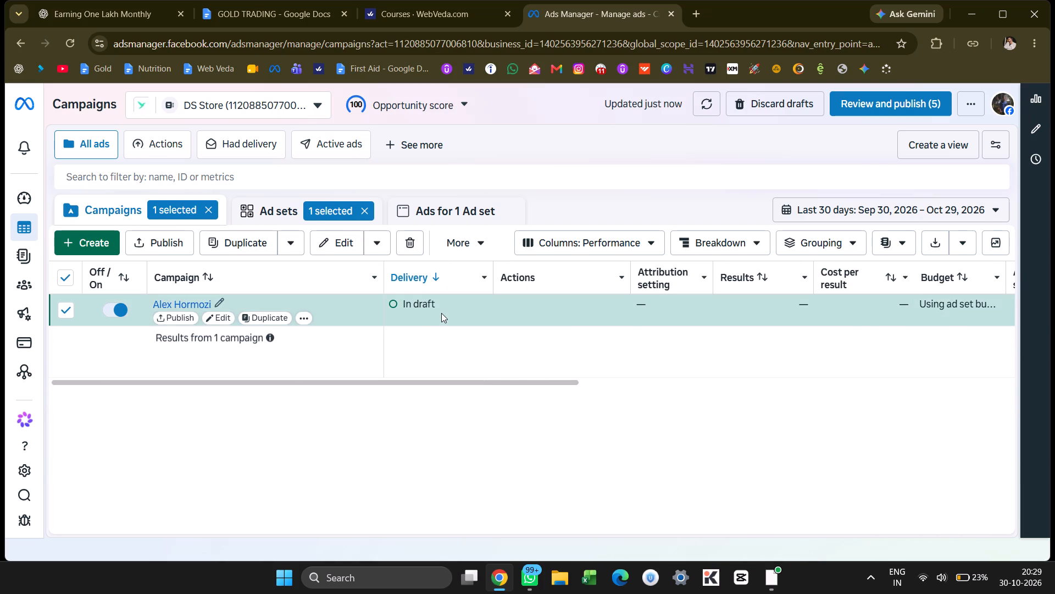
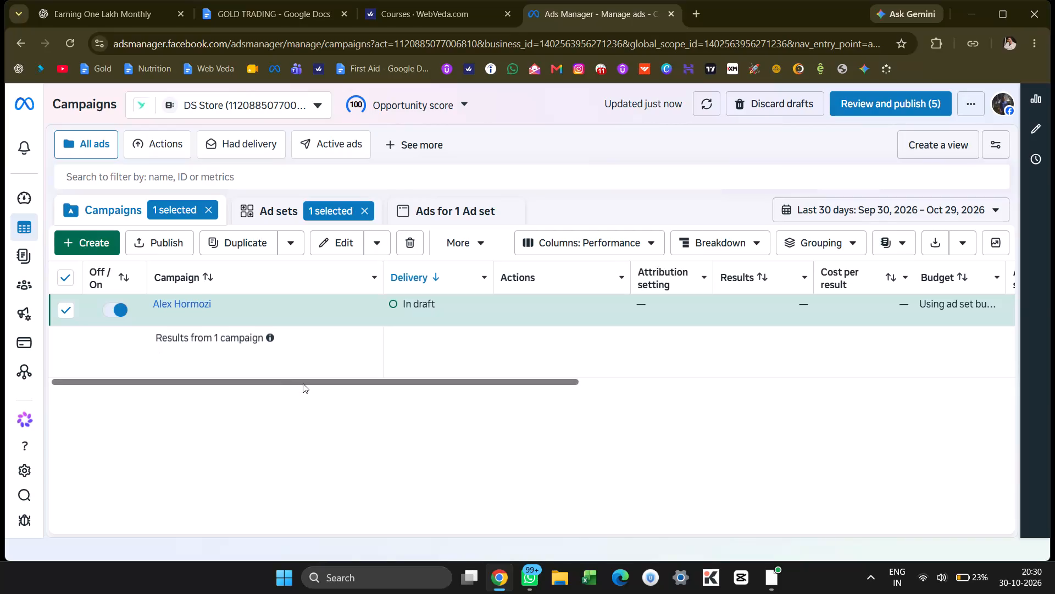
Examine the Alex Hormozi campaign's performance columns across the campaigns table.
{"action": "left_click_drag", "start_coordinate": [303, 383], "coordinate": [852, 389]}
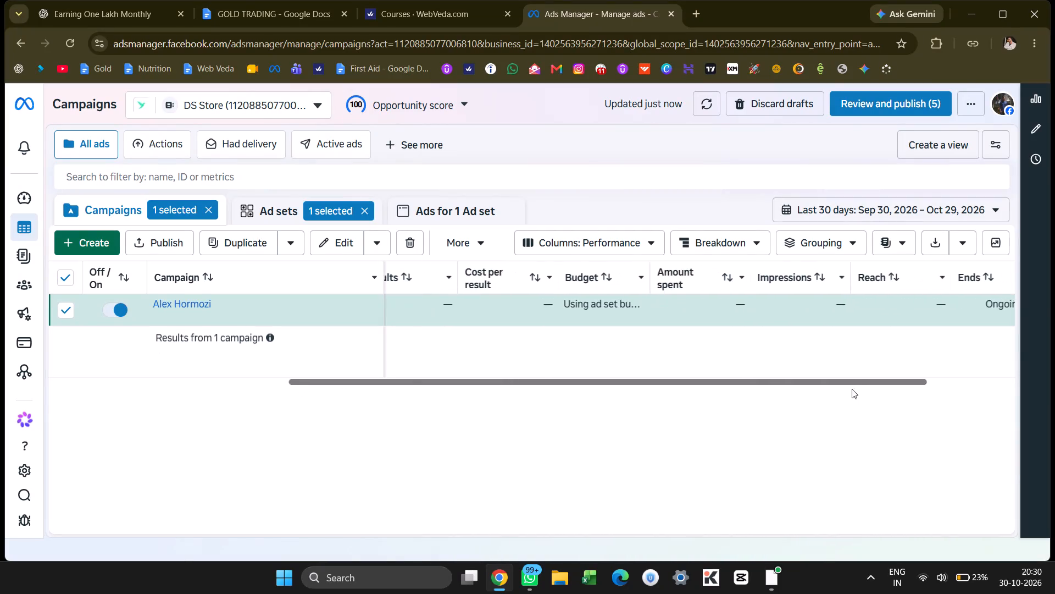
{"action": "left_click_drag", "start_coordinate": [852, 389], "coordinate": [859, 416]}
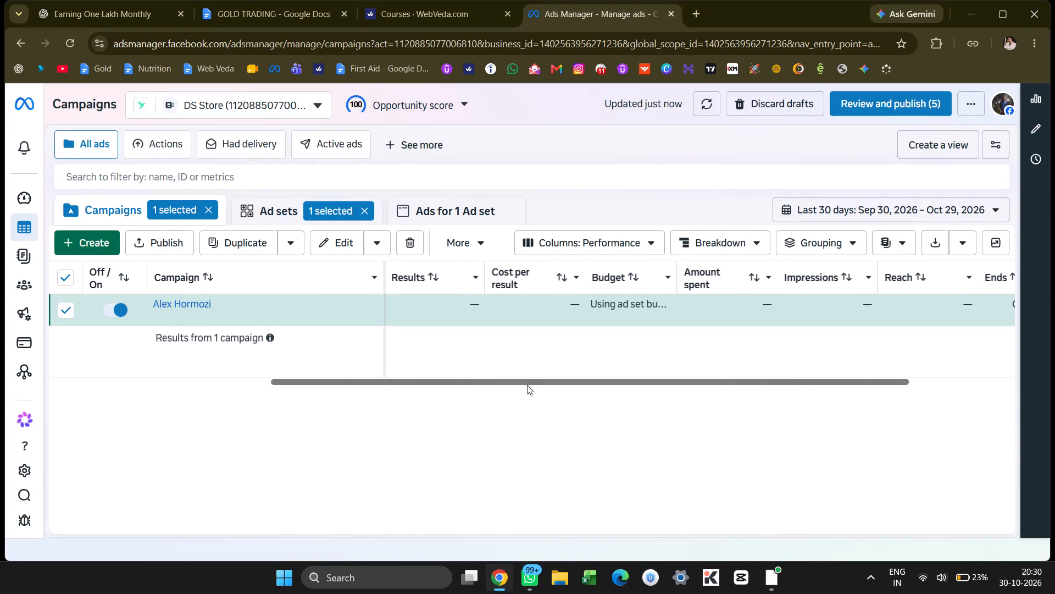
{"action": "left_click", "coordinate": [538, 382]}
{"action": "left_click_drag", "start_coordinate": [396, 379], "coordinate": [139, 381]}
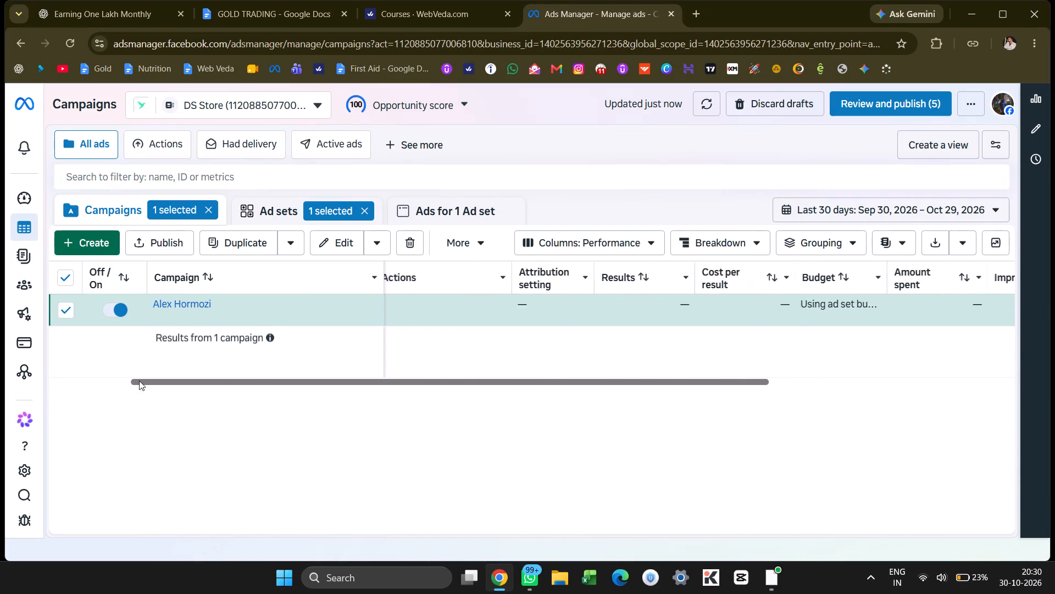
{"action": "left_click_drag", "start_coordinate": [139, 381], "coordinate": [0, 388]}
{"action": "left_click_drag", "start_coordinate": [209, 379], "coordinate": [134, 382]}
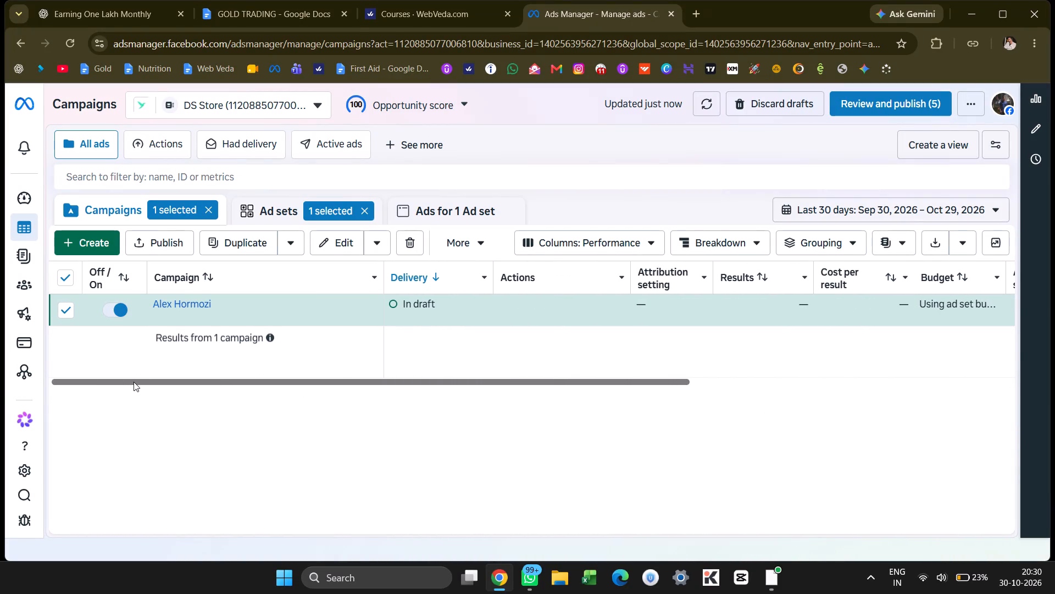
{"action": "left_click_drag", "start_coordinate": [134, 382], "coordinate": [39, 365]}
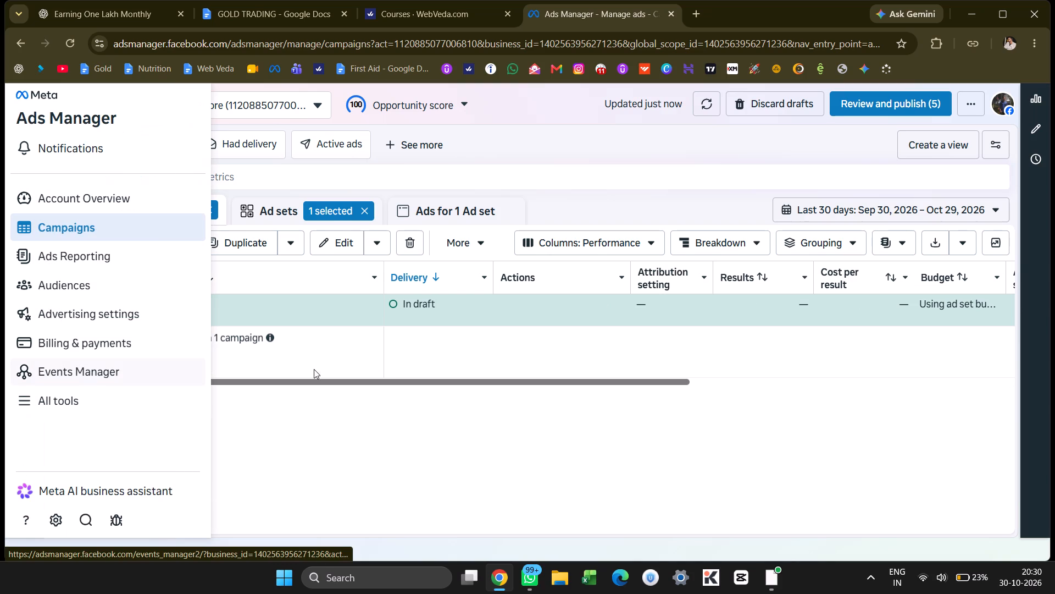
{"action": "left_click_drag", "start_coordinate": [303, 381], "coordinate": [232, 382]}
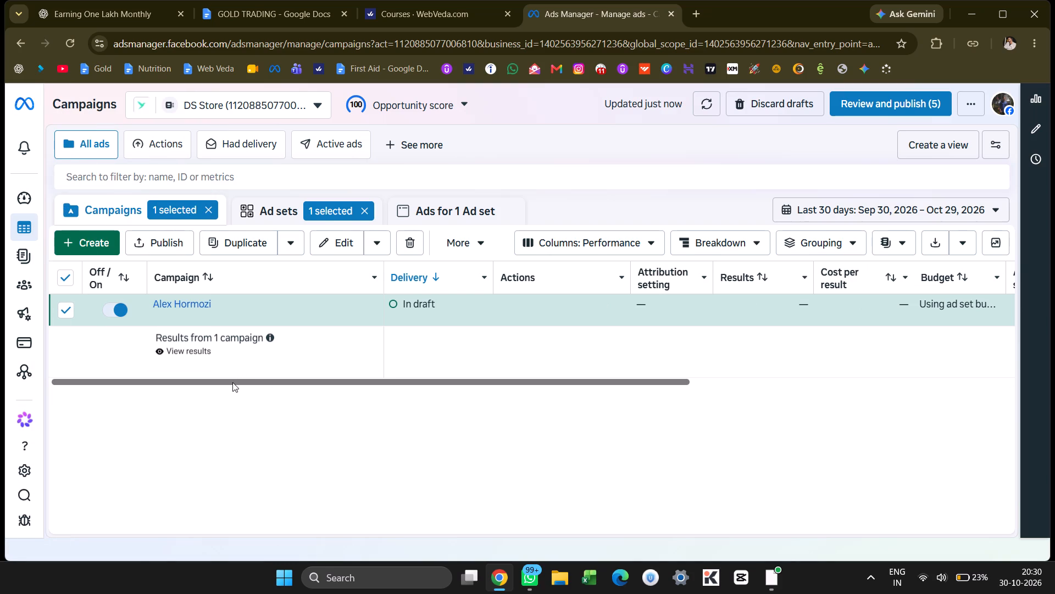
{"action": "left_click_drag", "start_coordinate": [232, 382], "coordinate": [215, 384]}
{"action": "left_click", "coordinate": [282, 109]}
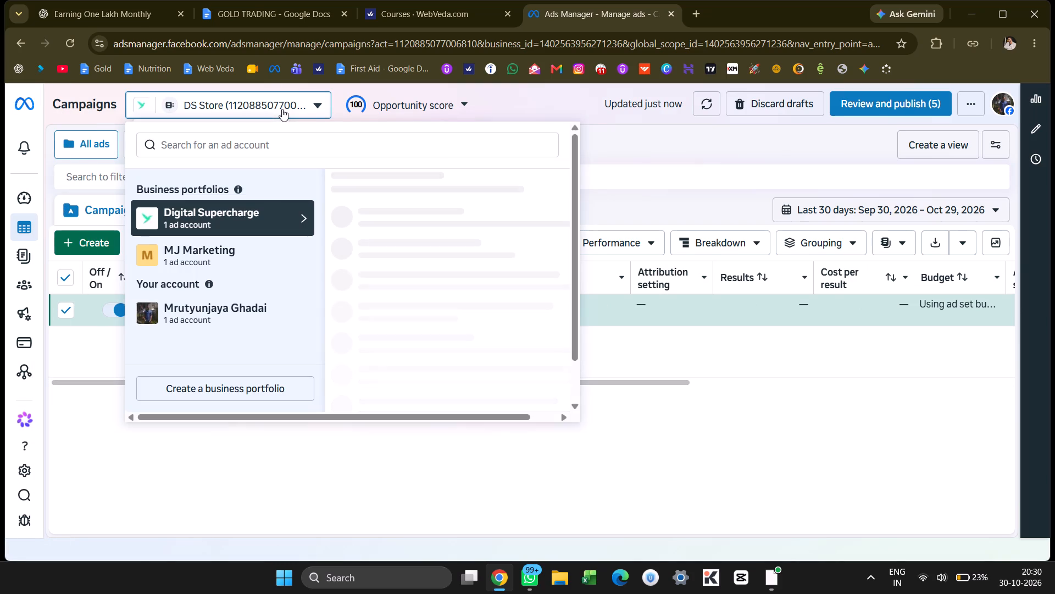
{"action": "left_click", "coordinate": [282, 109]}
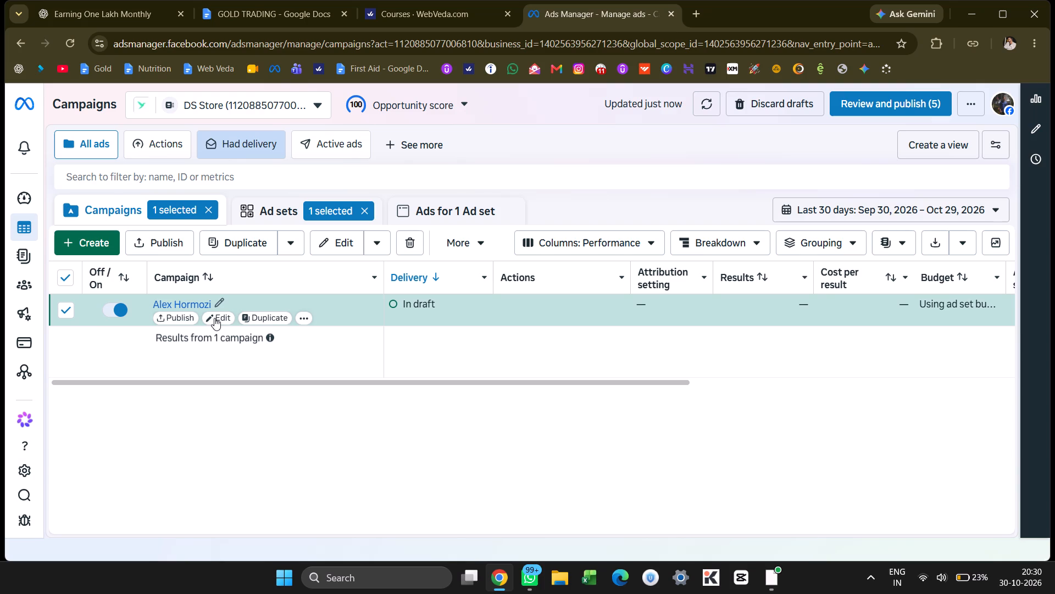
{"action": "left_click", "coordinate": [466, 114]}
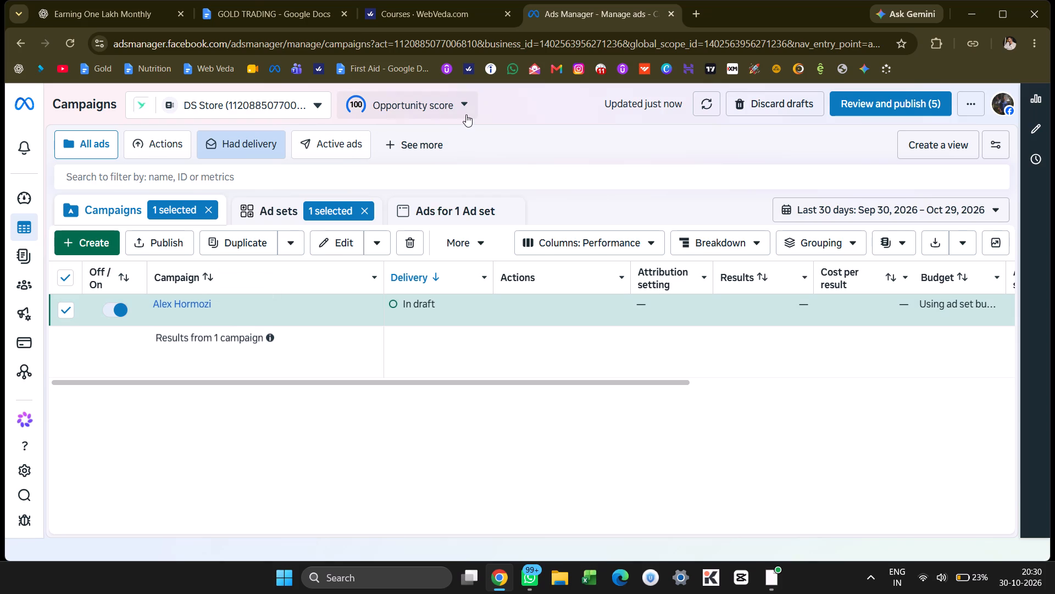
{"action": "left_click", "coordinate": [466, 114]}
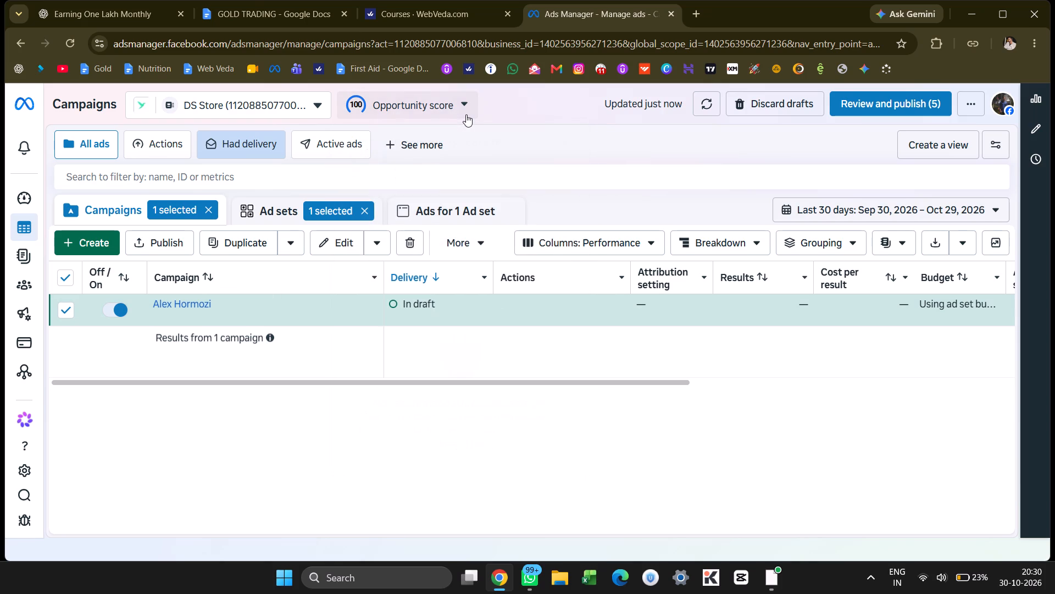
Examine the Alex Hormozi campaign's settings, open its AI + suggestion ad set, and return to the campaigns list.
{"action": "left_click", "coordinate": [226, 318]}
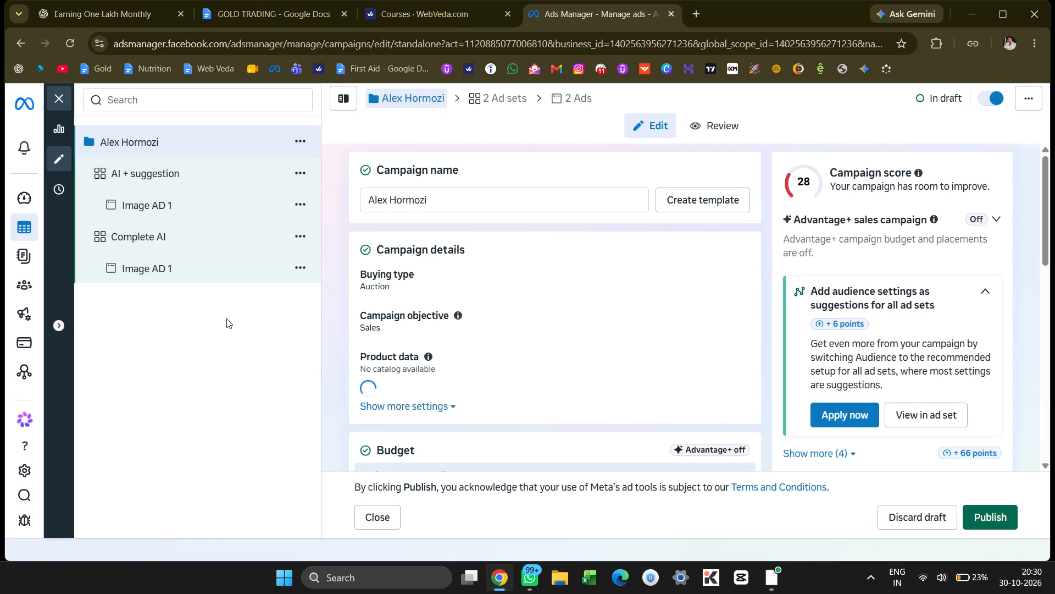
{"action": "scroll", "coordinate": [440, 321], "scroll_direction": "down", "scroll_amount": 7}
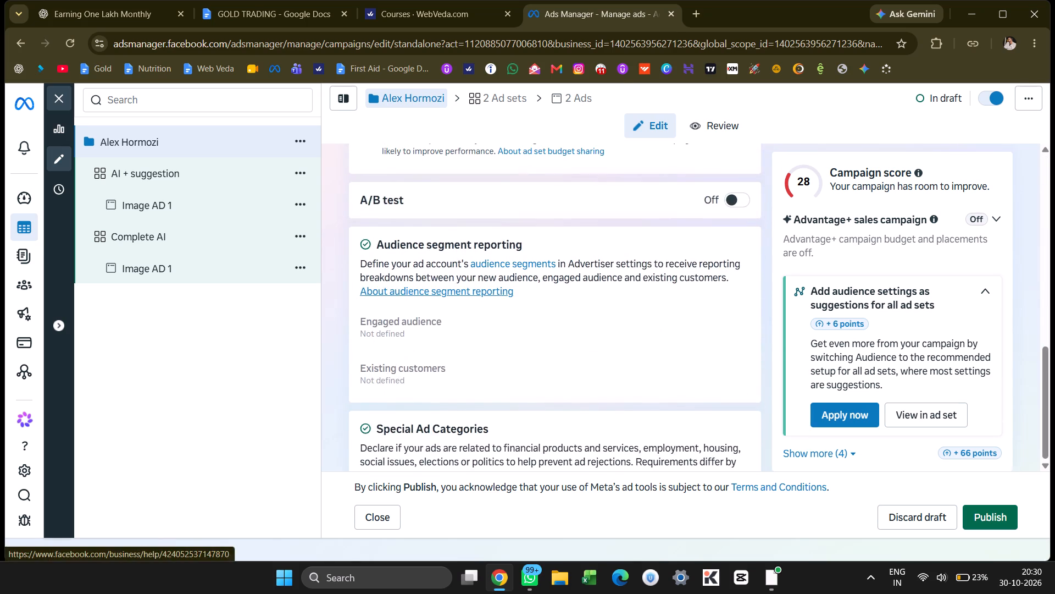
{"action": "scroll", "coordinate": [440, 321], "scroll_direction": "up", "scroll_amount": 6}
{"action": "left_click", "coordinate": [218, 177]}
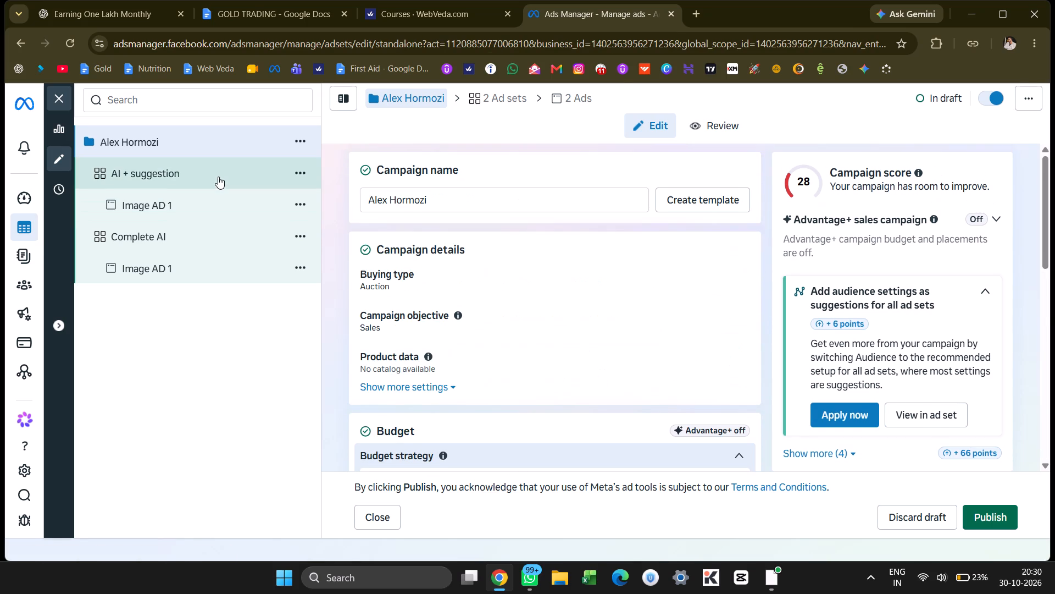
{"action": "left_click", "coordinate": [55, 99]}
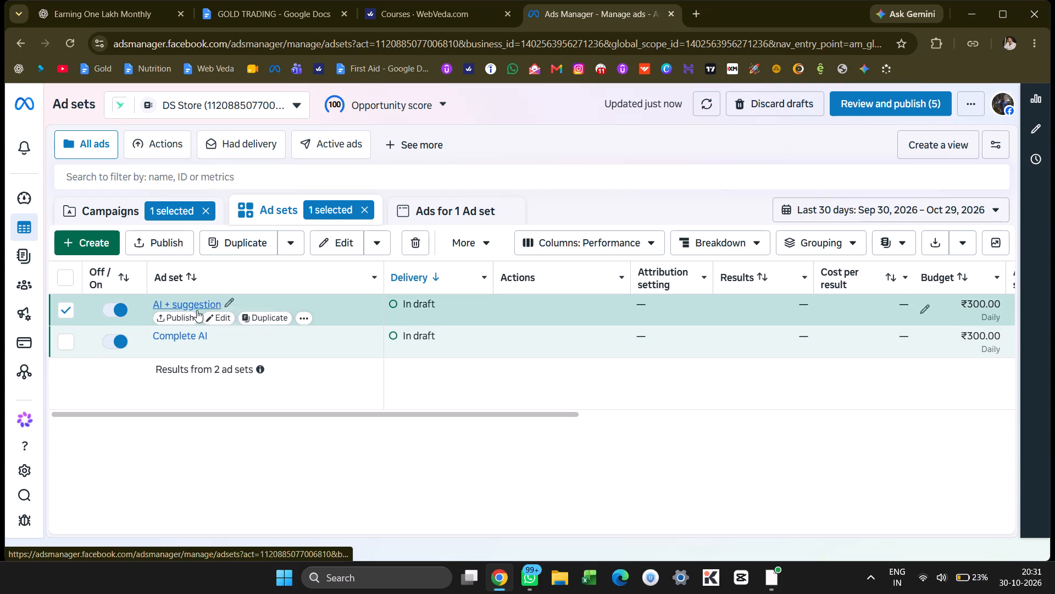
{"action": "left_click", "coordinate": [124, 220]}
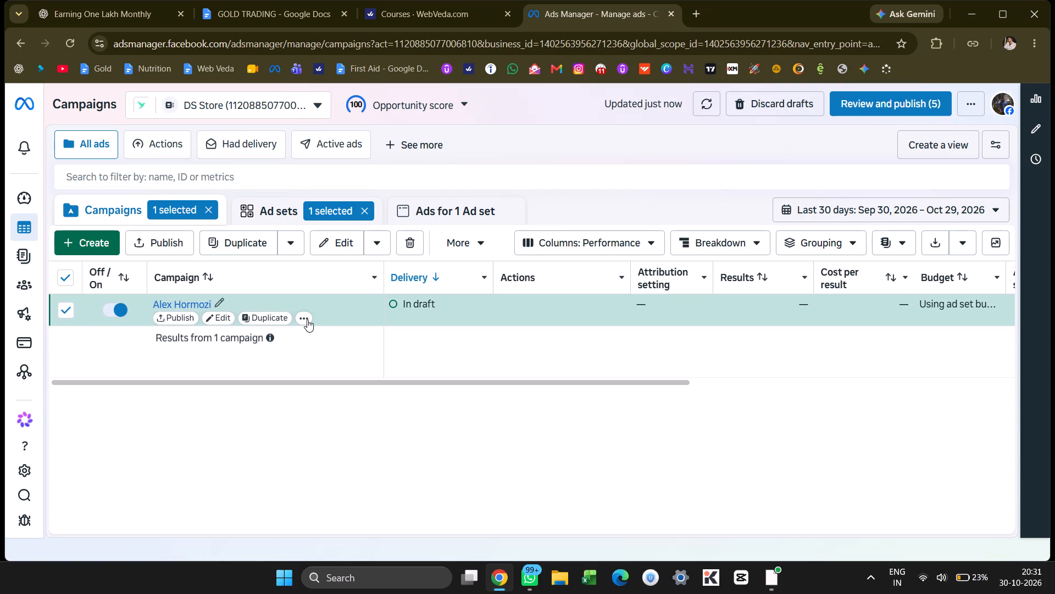
Duplicate the Alex Hormozi campaign with only the Advantage+ on for Audience recommendation applied.
{"action": "left_click", "coordinate": [281, 318]}
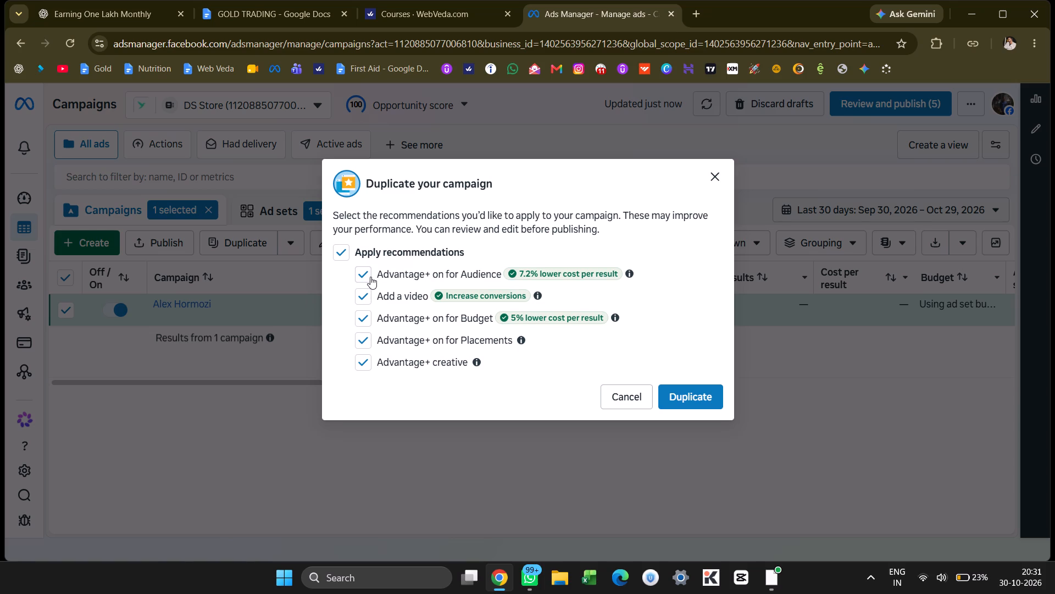
{"action": "left_click", "coordinate": [365, 298]}
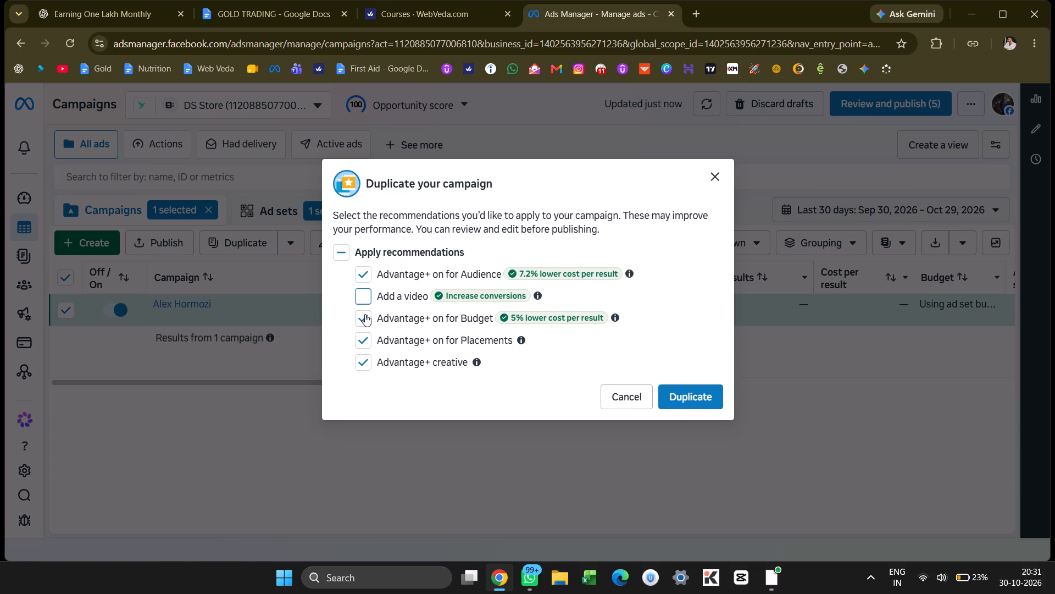
{"action": "left_click", "coordinate": [365, 314]}
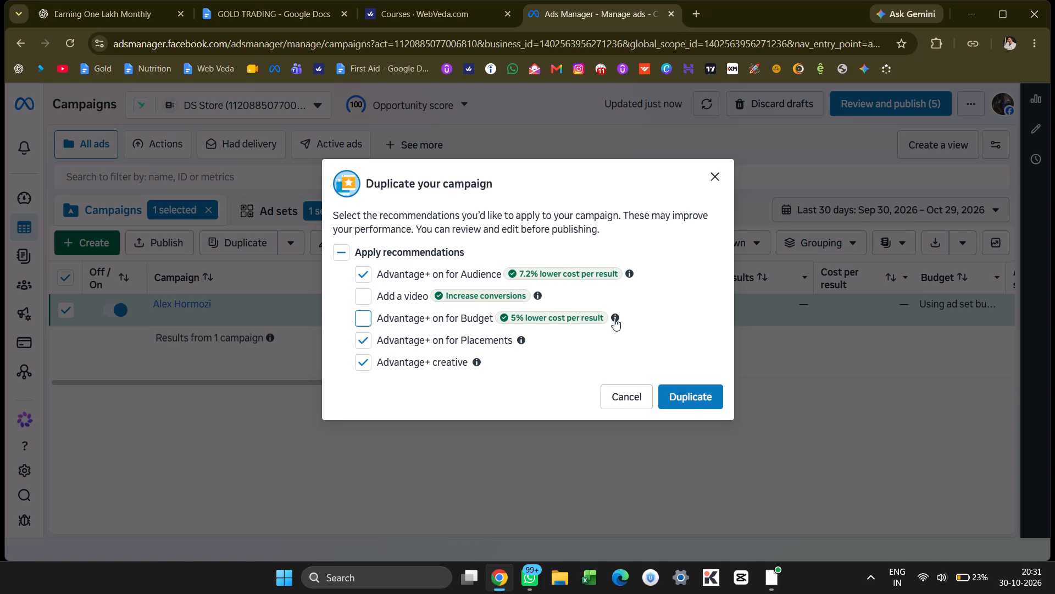
{"action": "left_click", "coordinate": [614, 318]}
{"action": "left_click", "coordinate": [614, 318]}
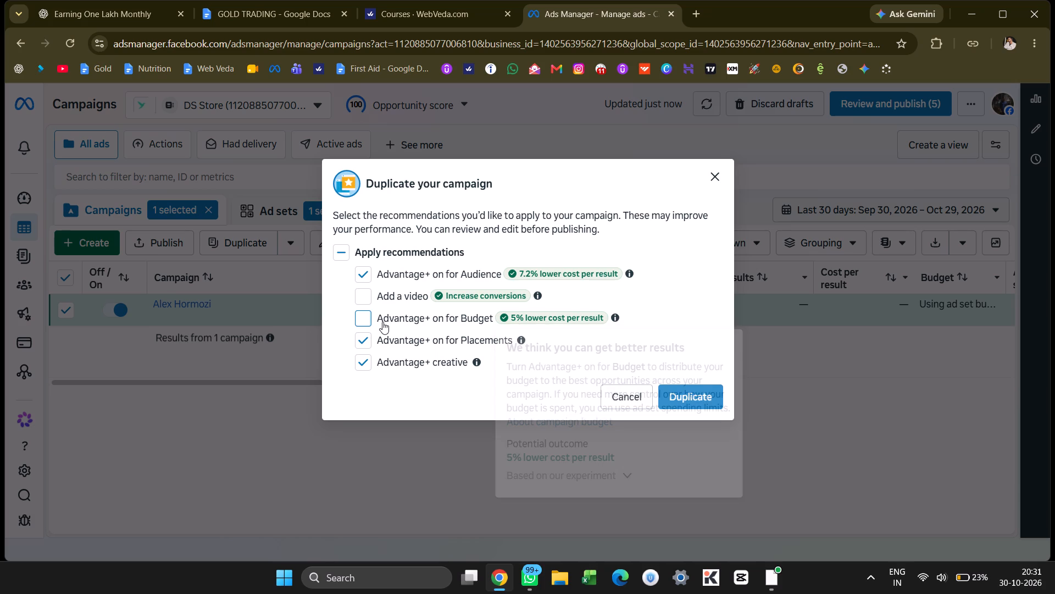
{"action": "left_click", "coordinate": [381, 336]}
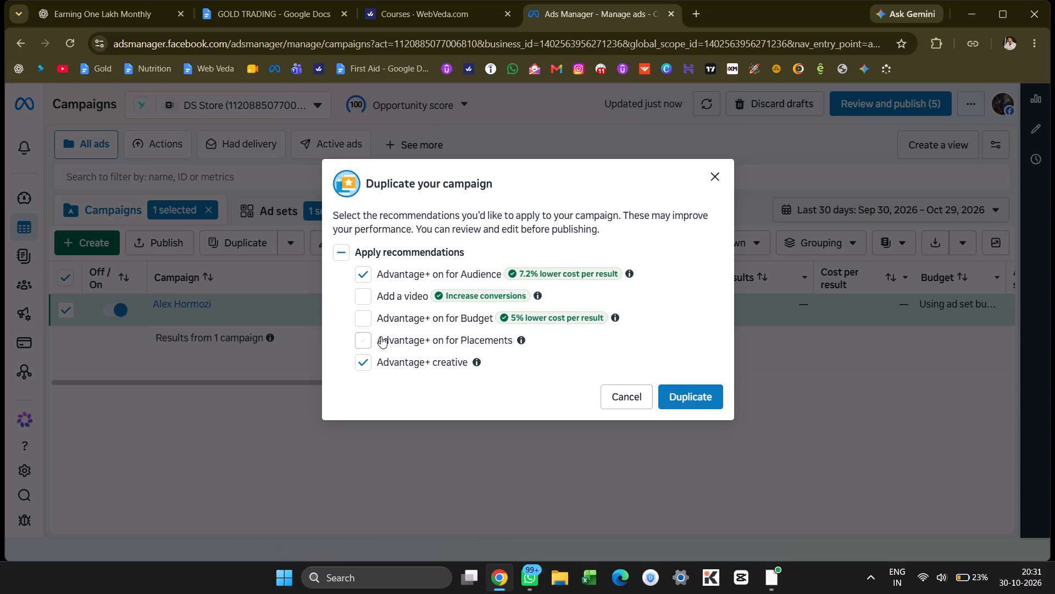
{"action": "left_click", "coordinate": [476, 364]}
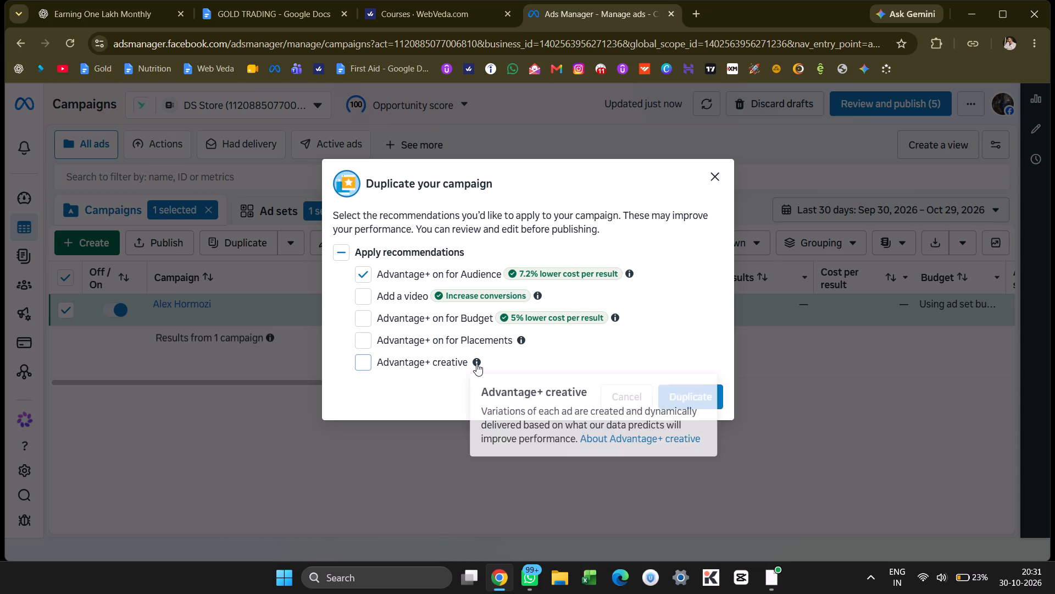
{"action": "left_click", "coordinate": [476, 364]}
{"action": "left_click", "coordinate": [476, 364]}
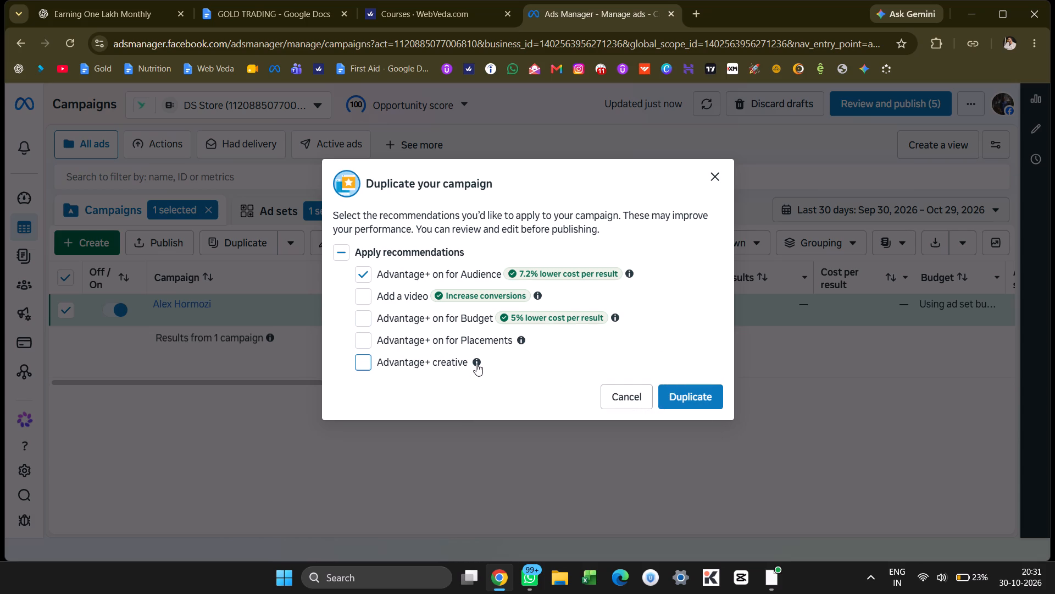
{"action": "left_click", "coordinate": [695, 393]}
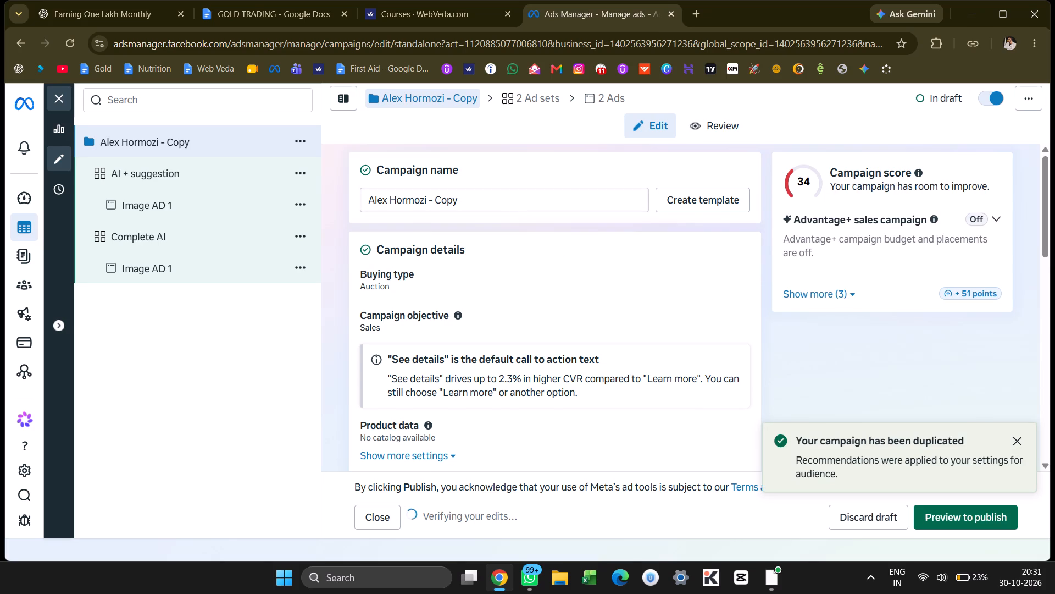
Rename the duplicated campaign as Clipping.
{"action": "left_click_drag", "start_coordinate": [467, 200], "coordinate": [321, 194]}
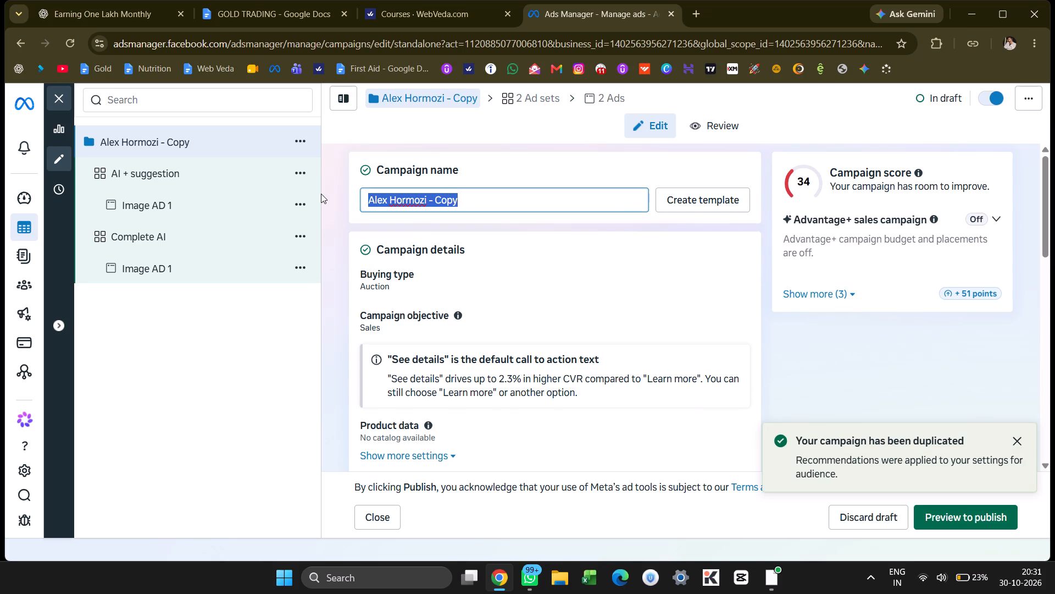
{"action": "type", "text": "Clipping"}
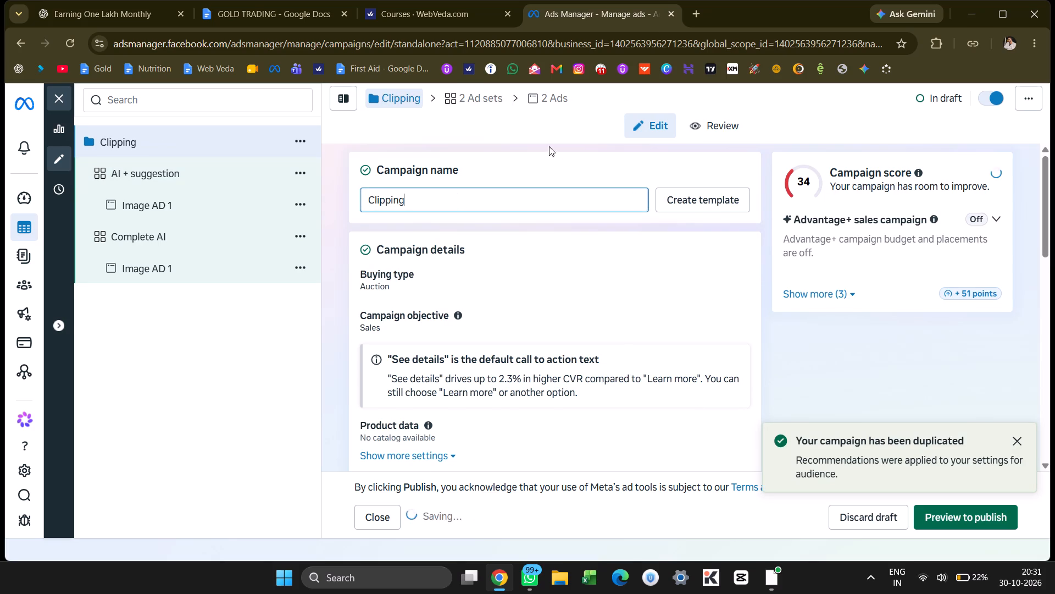
{"action": "left_click", "coordinate": [536, 163]}
Examine the Clipping campaign's settings from campaign details through Special Ad Categories.
{"action": "scroll", "coordinate": [489, 252], "scroll_direction": "down", "scroll_amount": 2}
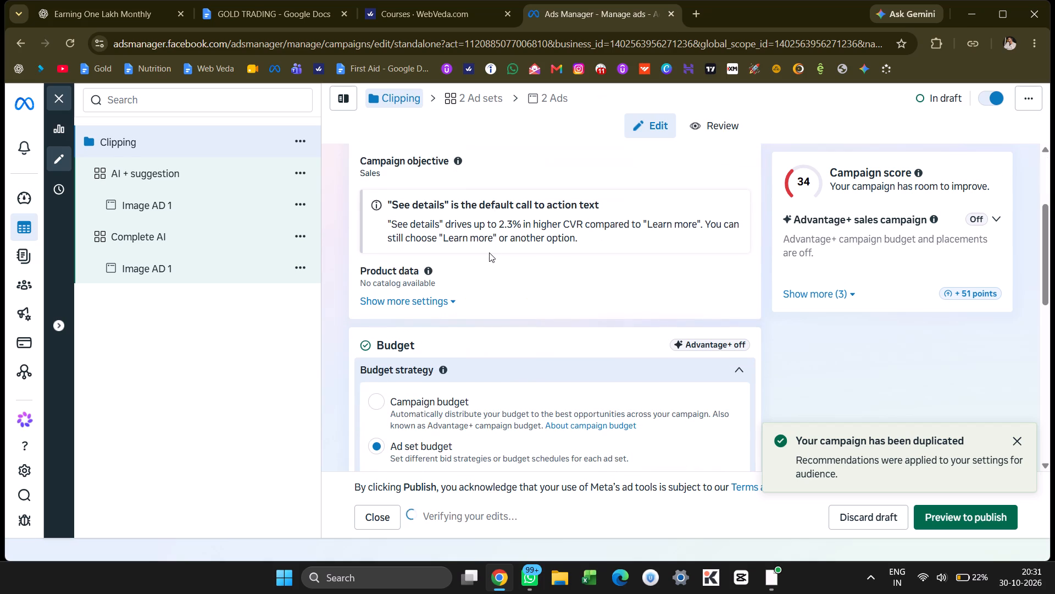
{"action": "scroll", "coordinate": [489, 252], "scroll_direction": "down", "scroll_amount": 2}
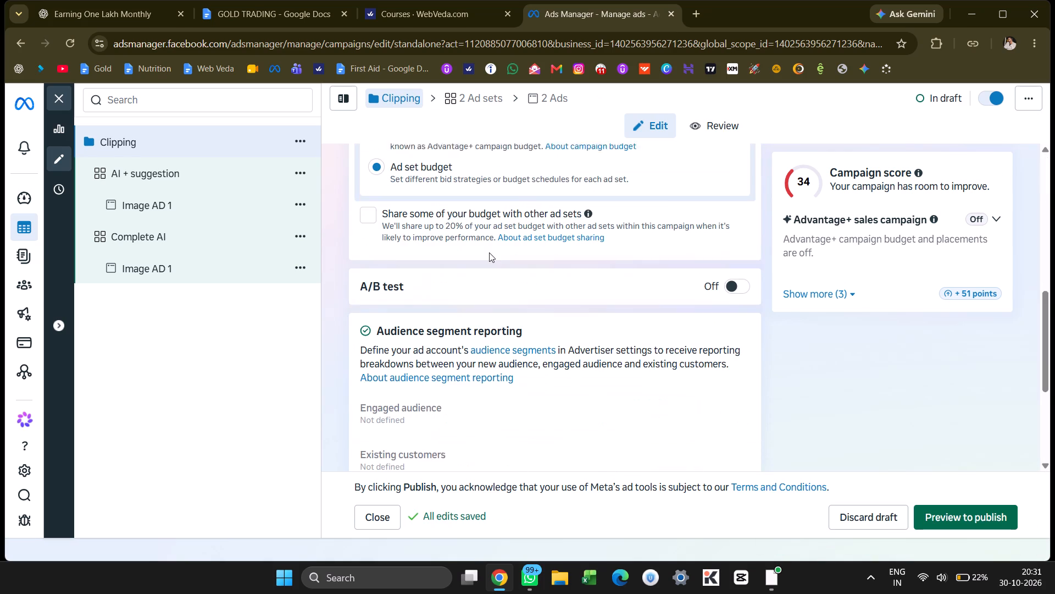
{"action": "scroll", "coordinate": [489, 252], "scroll_direction": "down", "scroll_amount": 5}
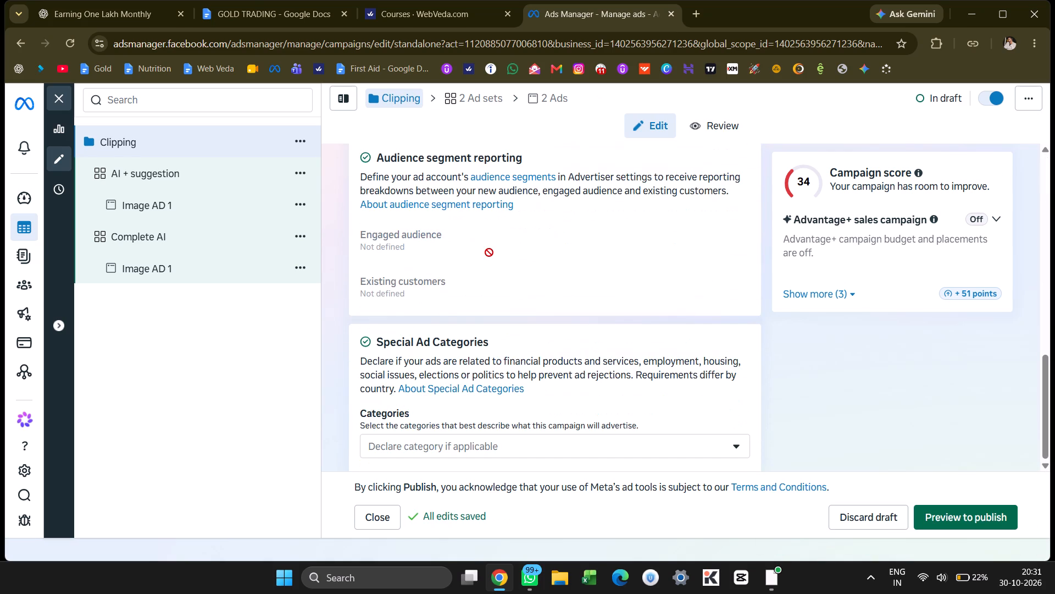
Open the Clipping campaign's AI + suggestion ad set and examine its settings from Conversion through Budget & schedule.
{"action": "left_click", "coordinate": [203, 172]}
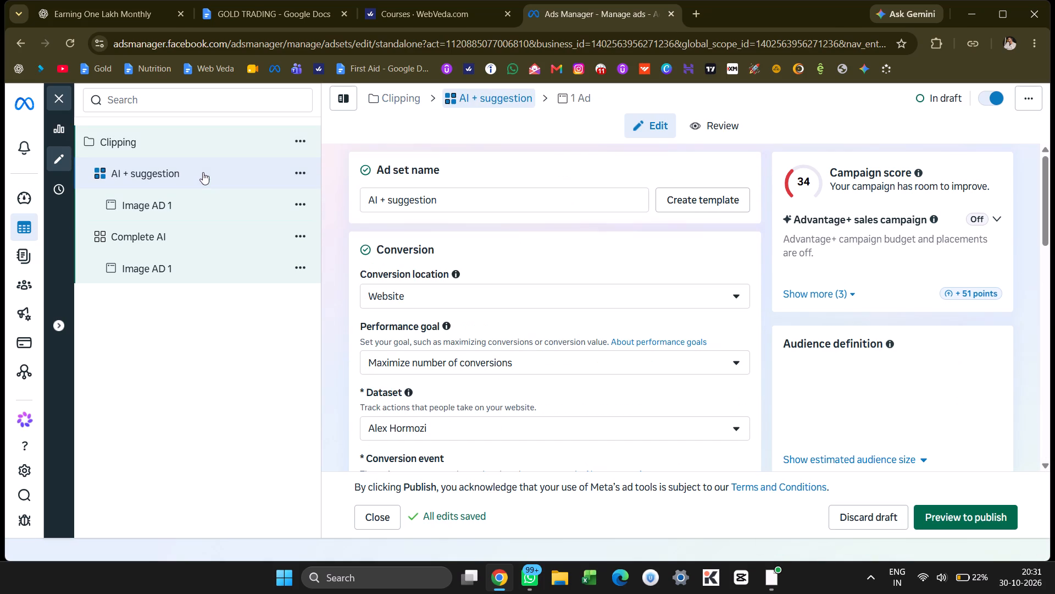
{"action": "scroll", "coordinate": [508, 318], "scroll_direction": "down", "scroll_amount": 1}
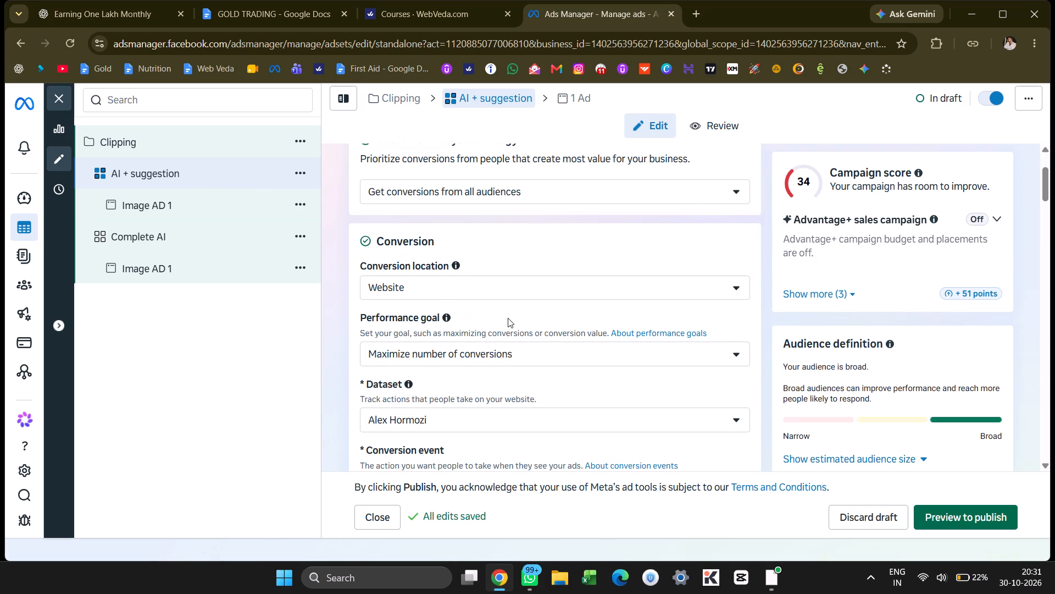
{"action": "scroll", "coordinate": [489, 290], "scroll_direction": "down", "scroll_amount": 2}
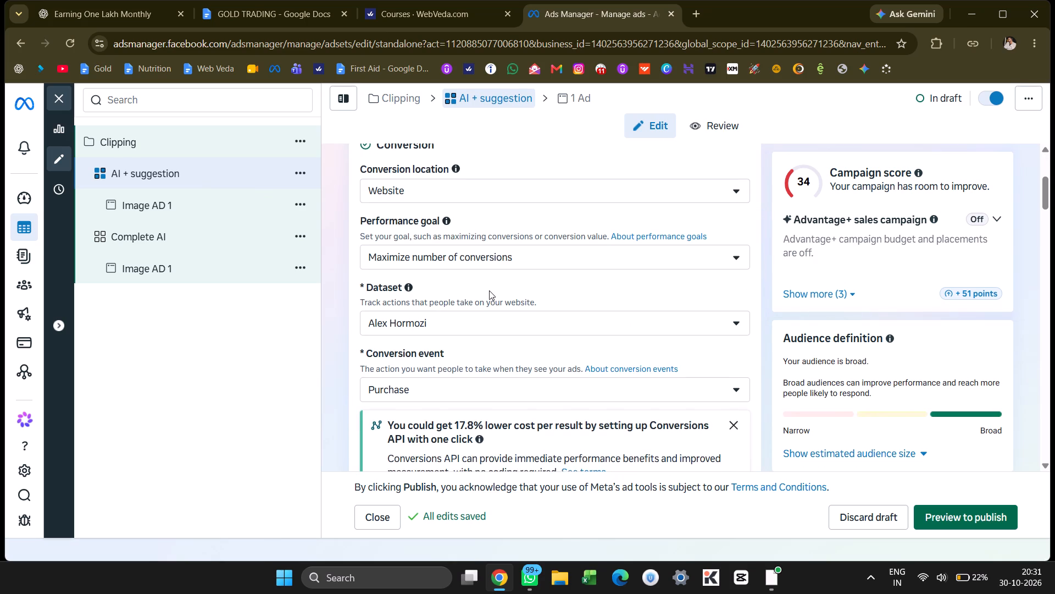
{"action": "scroll", "coordinate": [489, 290], "scroll_direction": "down", "scroll_amount": 5}
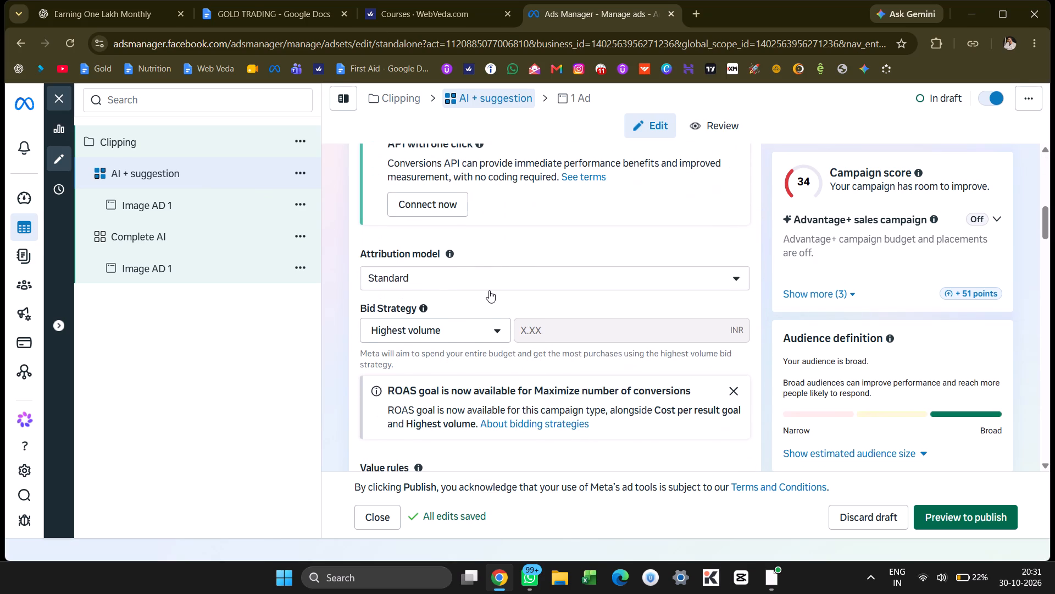
{"action": "scroll", "coordinate": [489, 290], "scroll_direction": "down", "scroll_amount": 2}
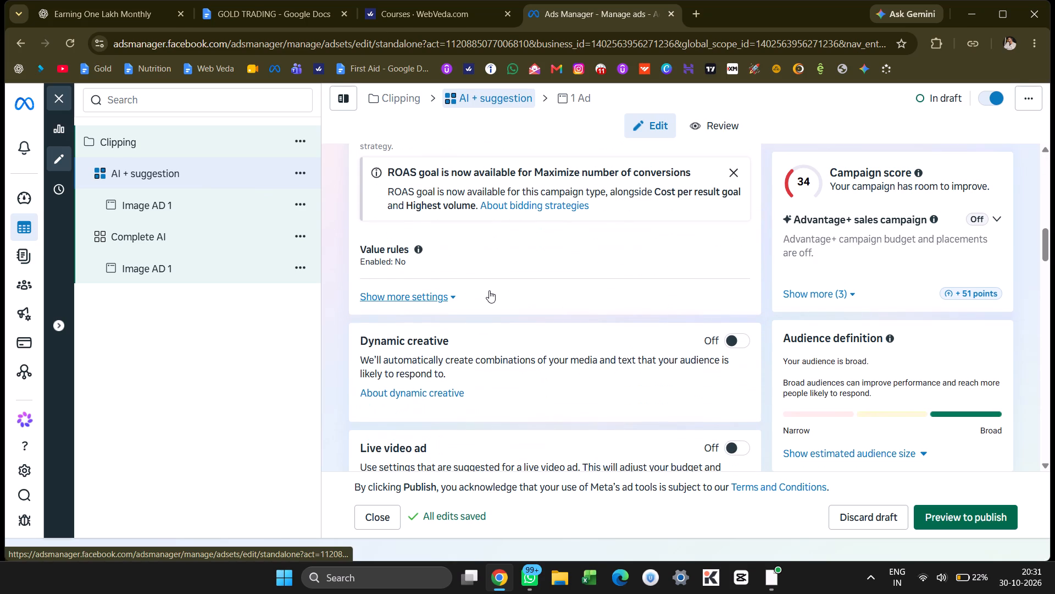
{"action": "scroll", "coordinate": [489, 290], "scroll_direction": "down", "scroll_amount": 1}
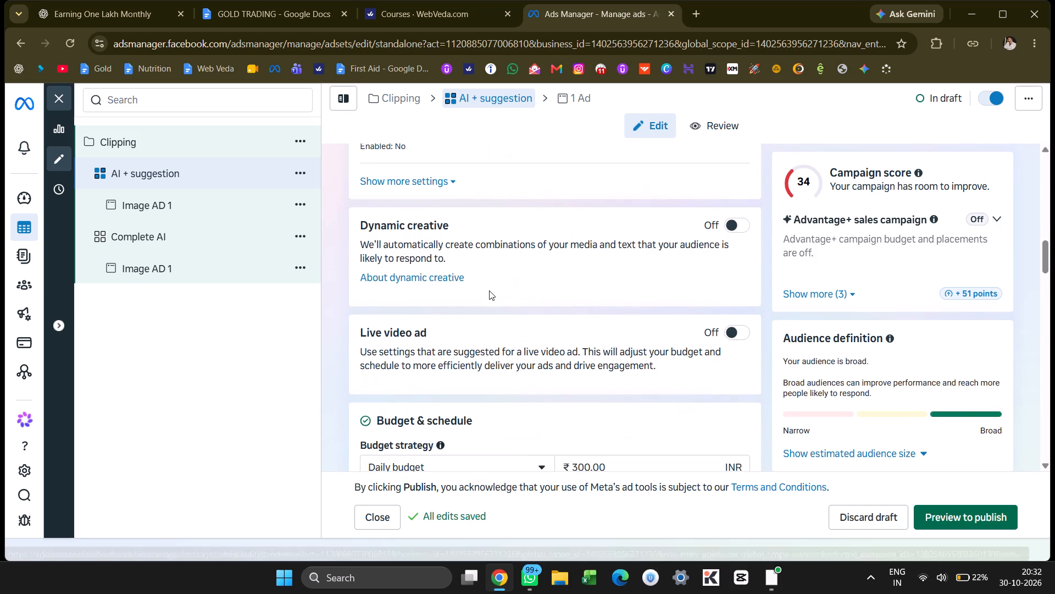
{"action": "scroll", "coordinate": [489, 290], "scroll_direction": "down", "scroll_amount": 2}
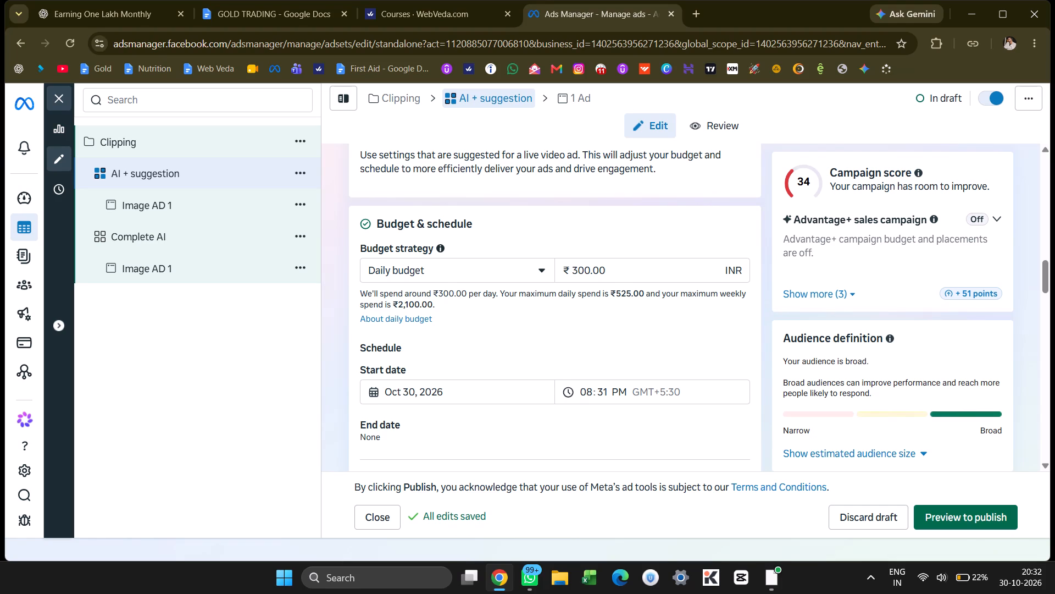
Recheck the ad set's conversion event and read the explanation of its Dataset setting.
{"action": "scroll", "coordinate": [489, 290], "scroll_direction": "up", "scroll_amount": 9}
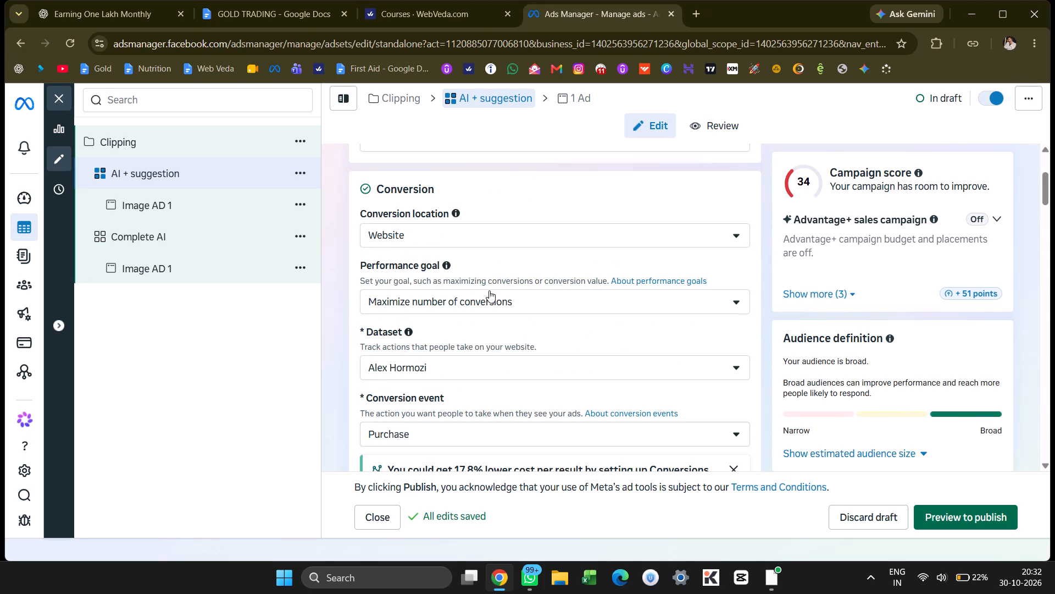
{"action": "scroll", "coordinate": [489, 290], "scroll_direction": "up", "scroll_amount": 1}
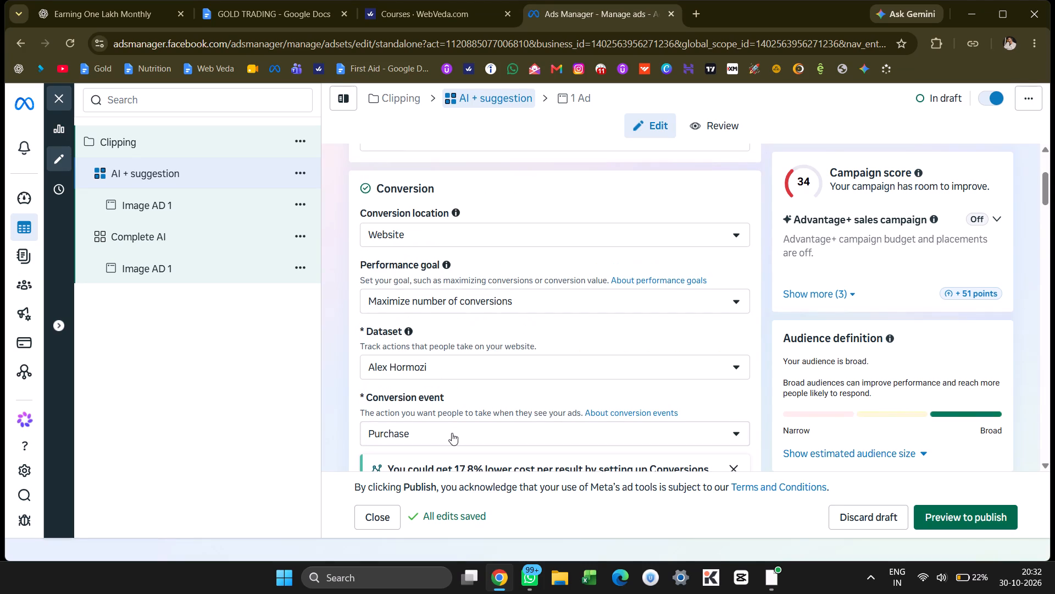
{"action": "left_click", "coordinate": [452, 433]}
{"action": "left_click", "coordinate": [452, 433]}
{"action": "scroll", "coordinate": [452, 433], "scroll_direction": "down", "scroll_amount": 1}
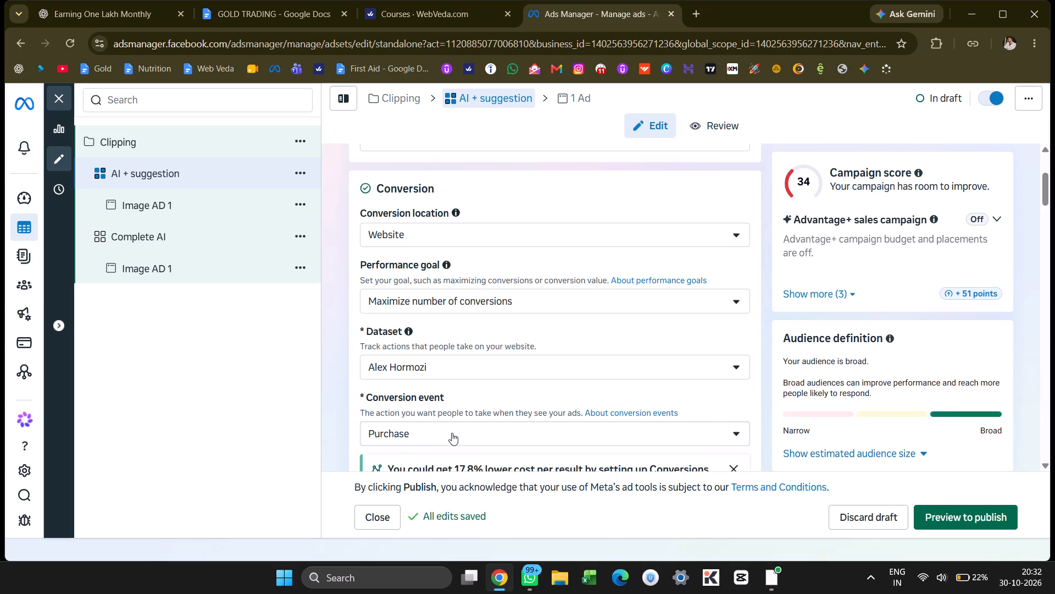
{"action": "scroll", "coordinate": [452, 433], "scroll_direction": "down", "scroll_amount": 1}
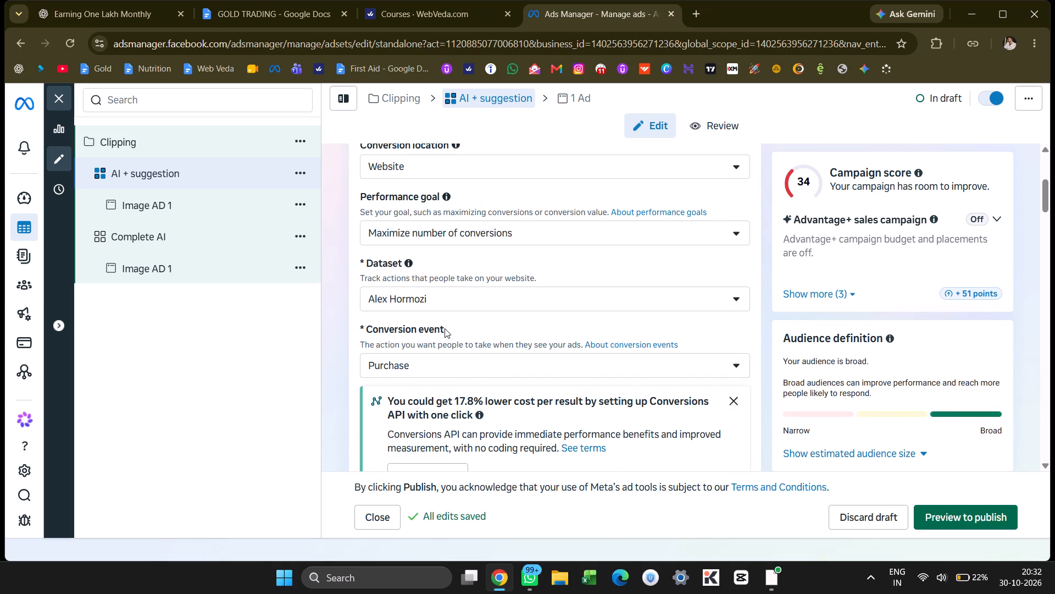
{"action": "left_click", "coordinate": [407, 262]}
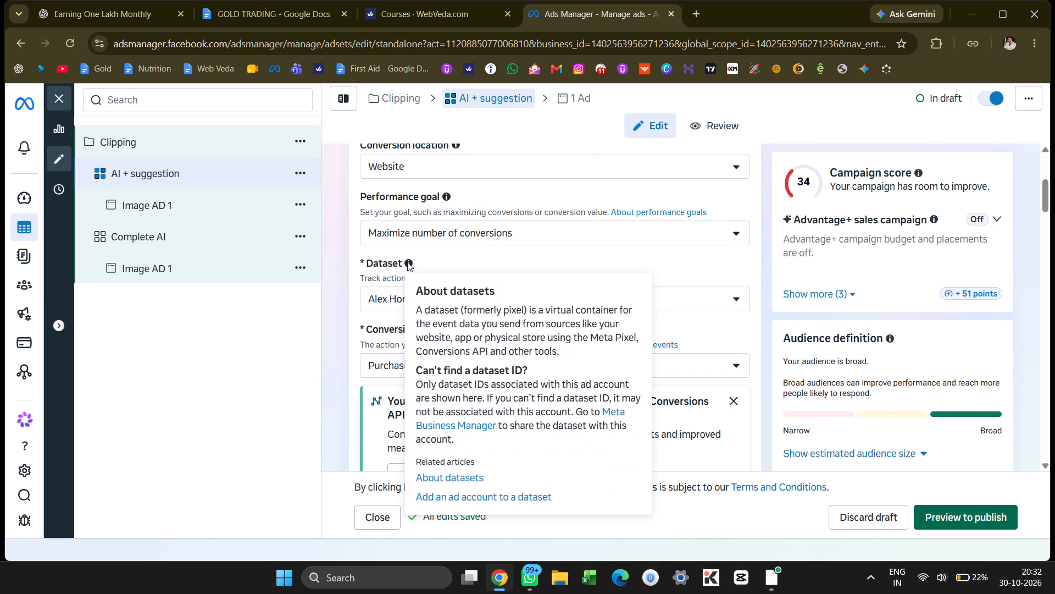
{"action": "left_click_drag", "start_coordinate": [468, 311], "coordinate": [480, 316]}
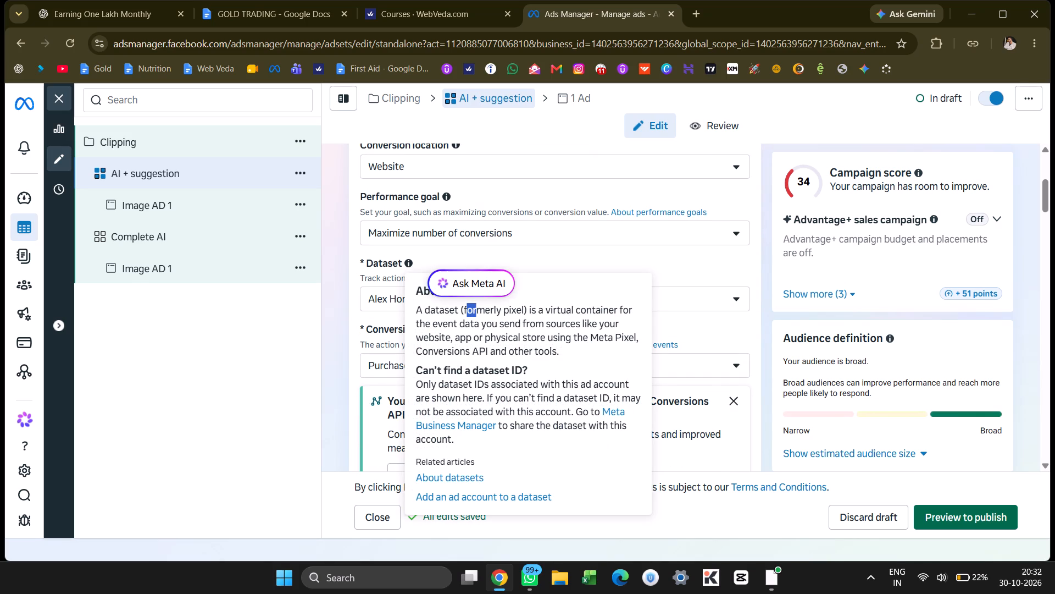
{"action": "left_click_drag", "start_coordinate": [480, 316], "coordinate": [569, 350]}
{"action": "left_click", "coordinate": [569, 350]}
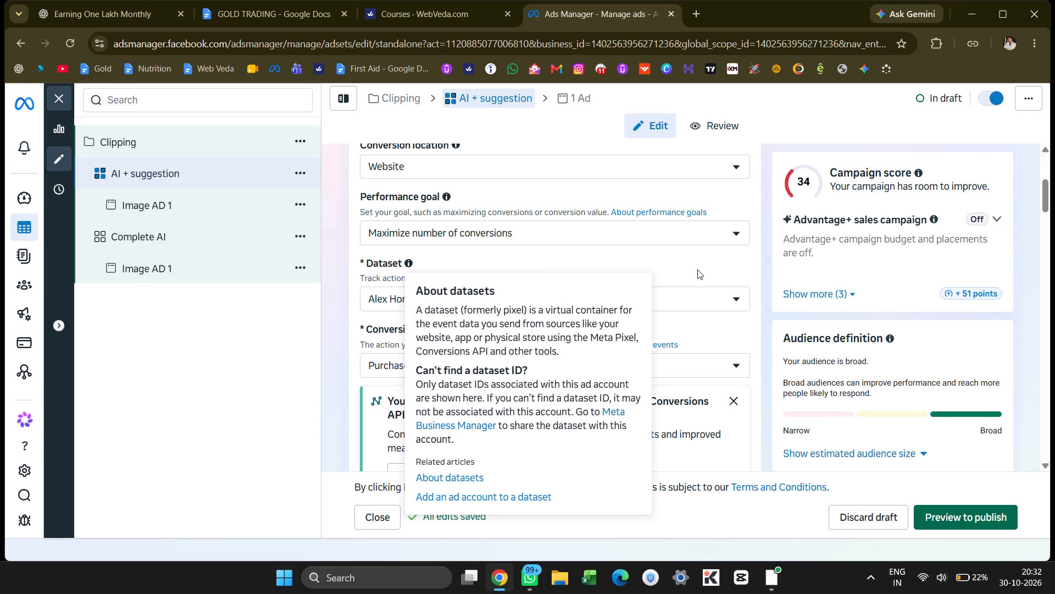
{"action": "left_click", "coordinate": [697, 269]}
Examine the AI + suggestion ad set's remaining settings, from attribution and bidding through schedule, audience, policy requirements and placements.
{"action": "scroll", "coordinate": [697, 269], "scroll_direction": "down", "scroll_amount": 1}
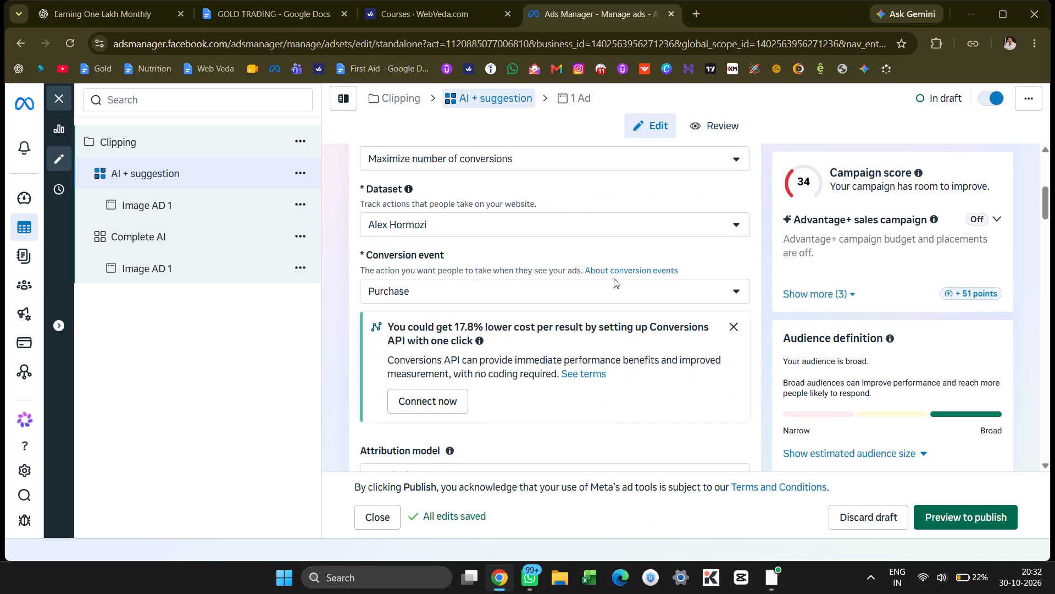
{"action": "scroll", "coordinate": [614, 278], "scroll_direction": "down", "scroll_amount": 3}
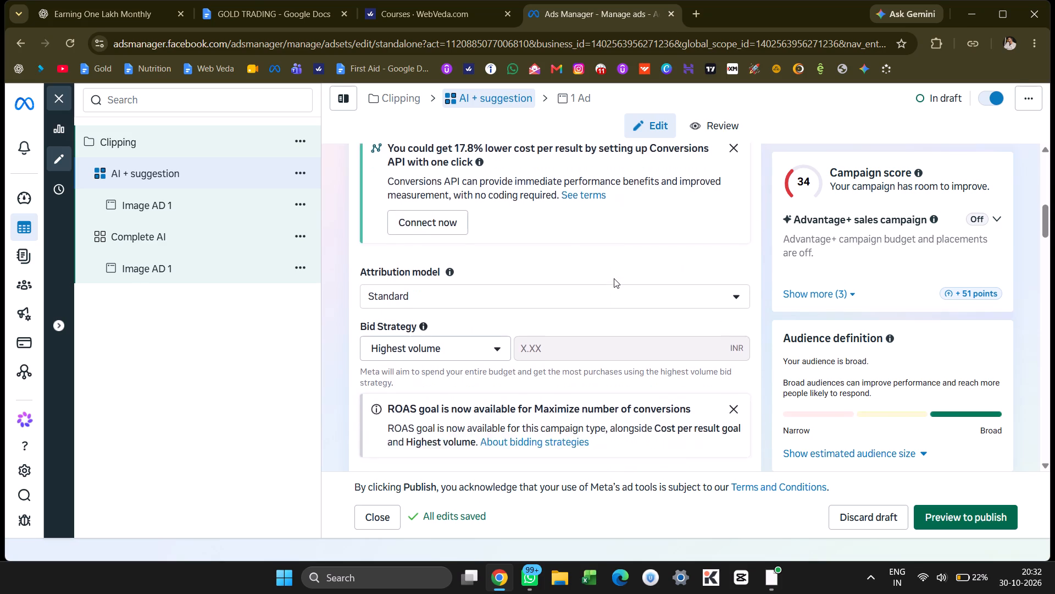
{"action": "scroll", "coordinate": [614, 278], "scroll_direction": "down", "scroll_amount": 3}
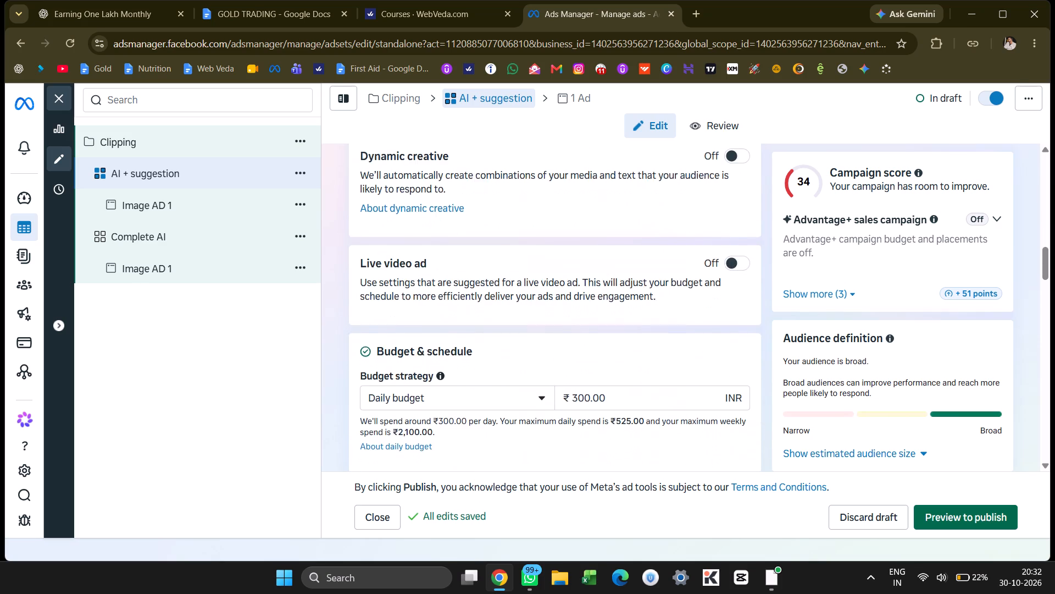
{"action": "scroll", "coordinate": [614, 278], "scroll_direction": "down", "scroll_amount": 4}
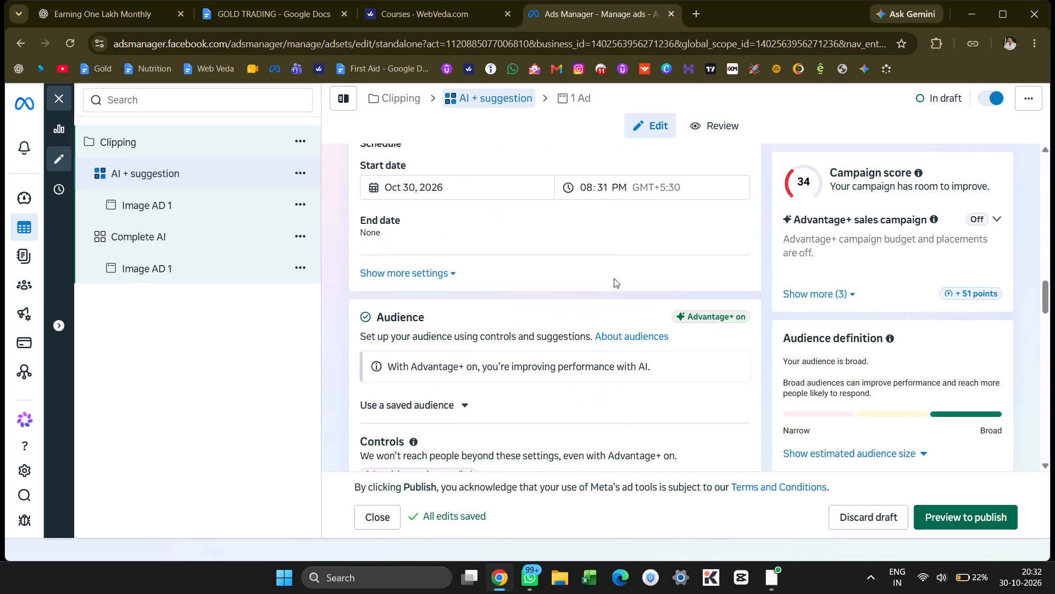
{"action": "scroll", "coordinate": [614, 278], "scroll_direction": "down", "scroll_amount": 5}
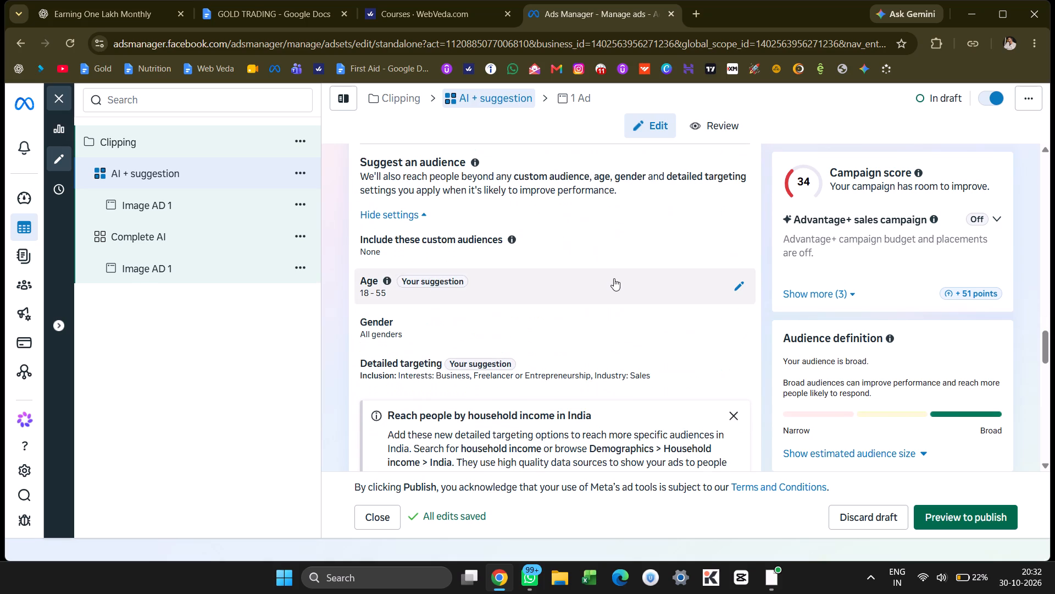
{"action": "scroll", "coordinate": [614, 278], "scroll_direction": "down", "scroll_amount": 3}
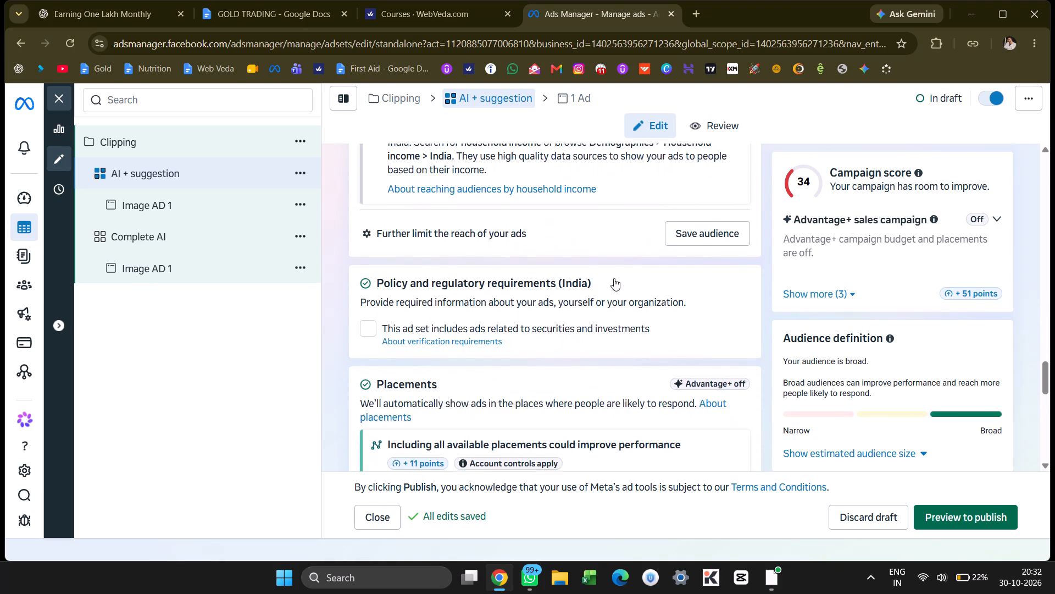
{"action": "scroll", "coordinate": [614, 278], "scroll_direction": "down", "scroll_amount": 4}
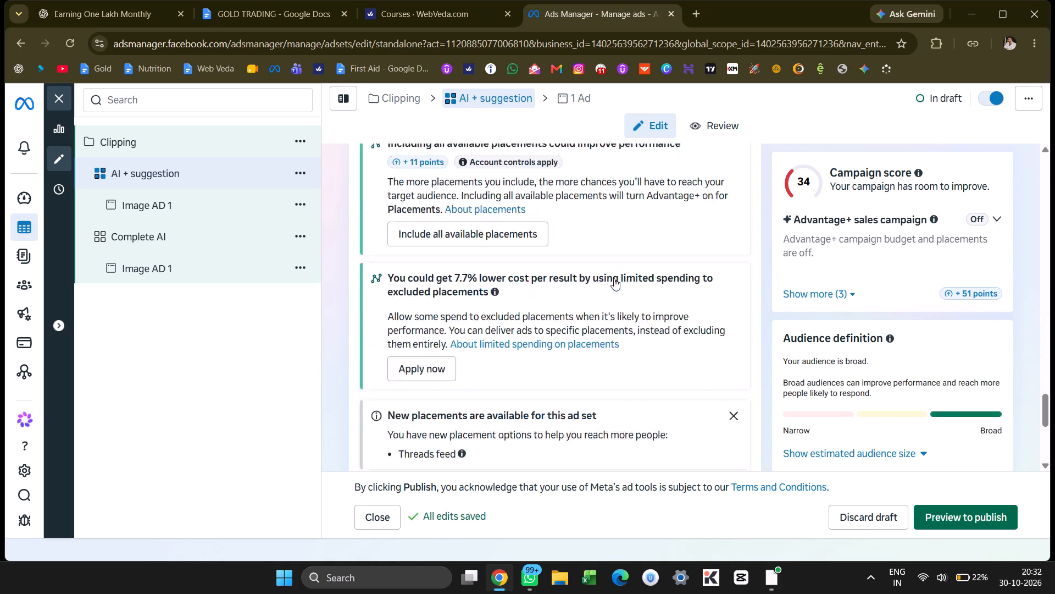
{"action": "scroll", "coordinate": [614, 278], "scroll_direction": "down", "scroll_amount": 5}
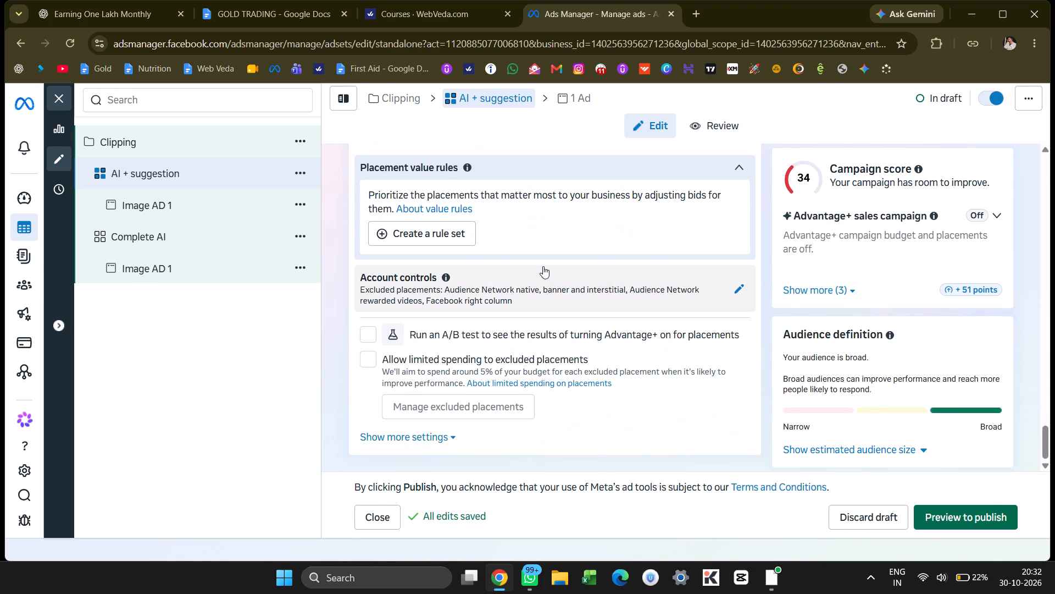
Expand the Campaign score recommendations for the AI + suggestion ad set and review them.
{"action": "scroll", "coordinate": [543, 266], "scroll_direction": "up", "scroll_amount": 3}
{"action": "left_click", "coordinate": [809, 302]}
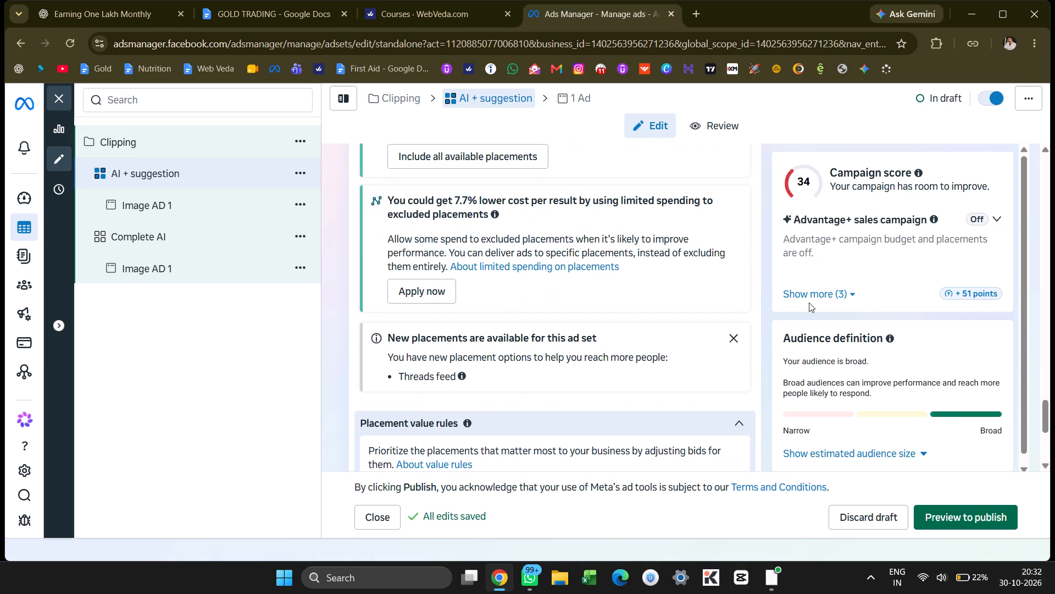
{"action": "left_click", "coordinate": [823, 299]}
{"action": "scroll", "coordinate": [823, 299], "scroll_direction": "down", "scroll_amount": 4}
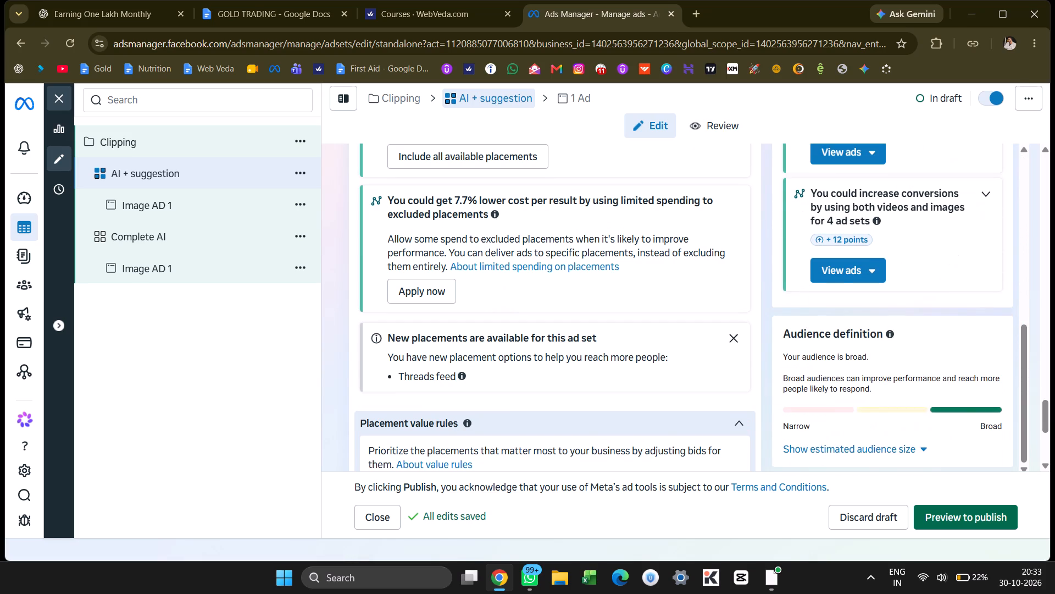
{"action": "scroll", "coordinate": [823, 299], "scroll_direction": "up", "scroll_amount": 7}
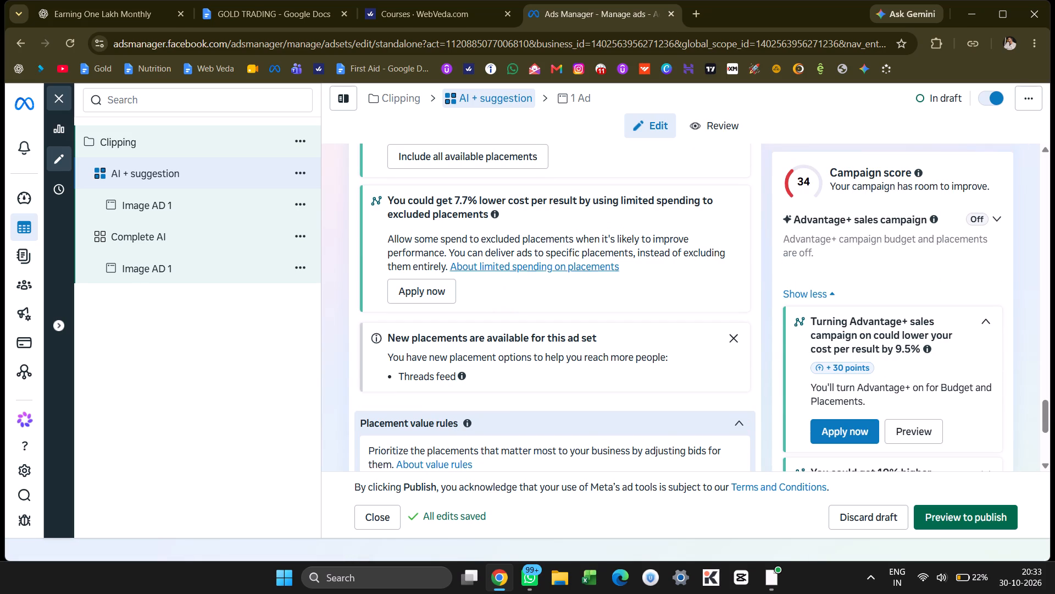
{"action": "scroll", "coordinate": [451, 278], "scroll_direction": "down", "scroll_amount": 1}
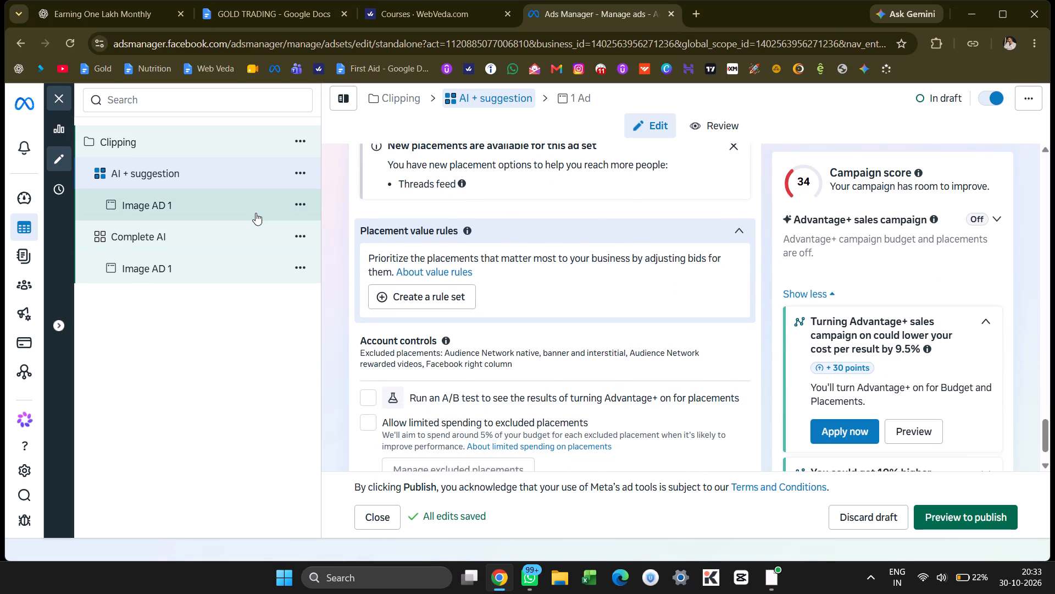
Open the media editor for Image AD 1 in the Clipping campaign's AI + suggestion ad set.
{"action": "left_click", "coordinate": [256, 213]}
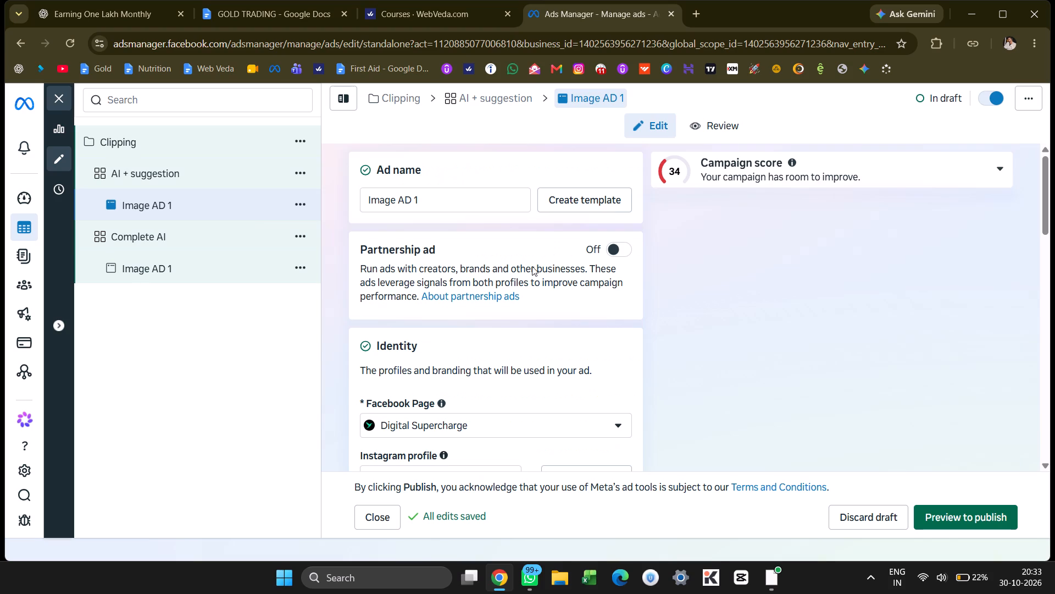
{"action": "scroll", "coordinate": [489, 276], "scroll_direction": "down", "scroll_amount": 3}
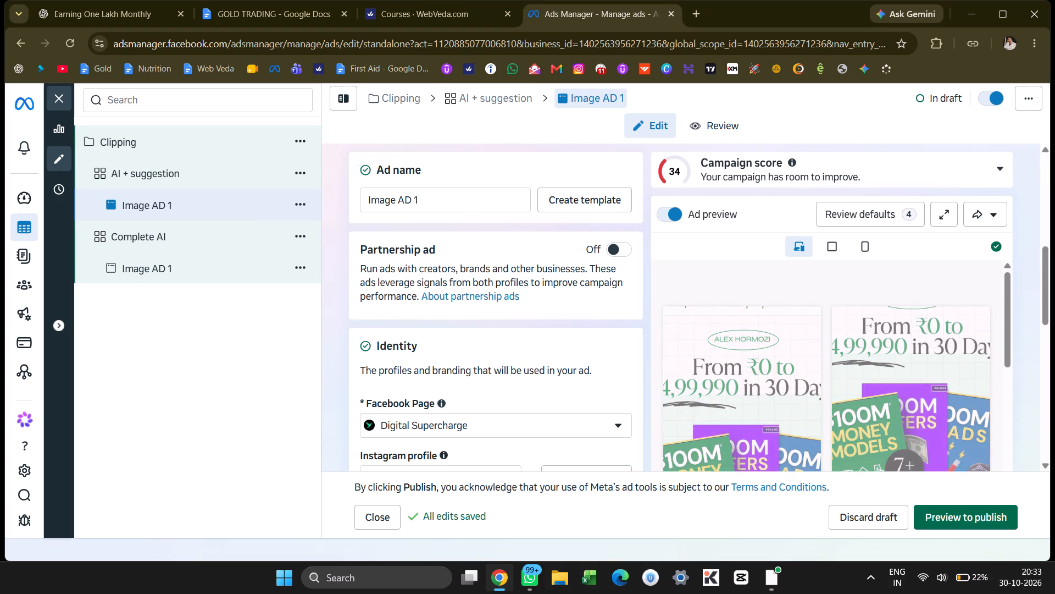
{"action": "scroll", "coordinate": [489, 276], "scroll_direction": "down", "scroll_amount": 2}
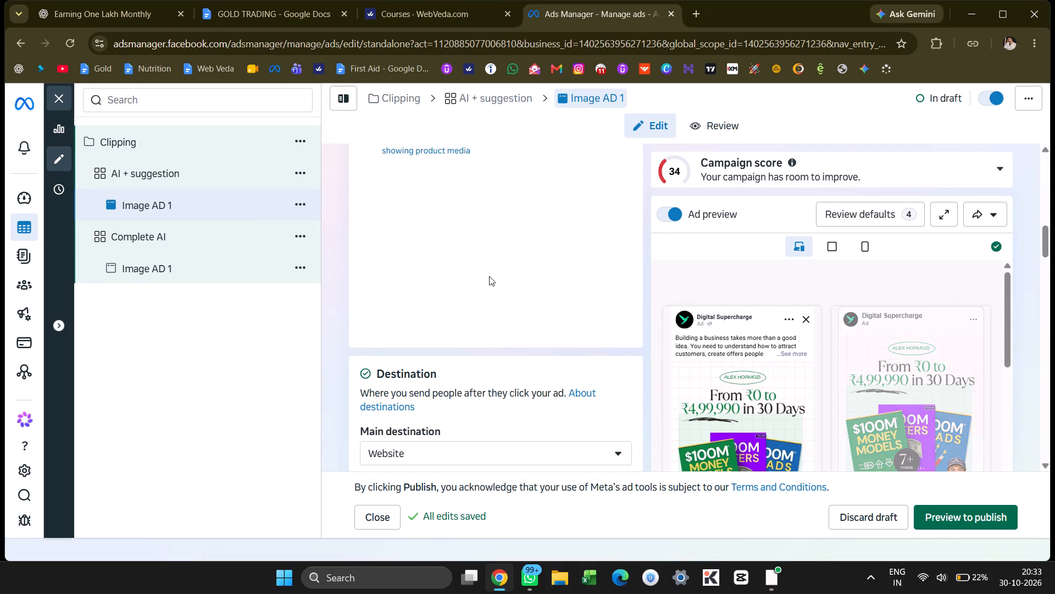
{"action": "scroll", "coordinate": [489, 276], "scroll_direction": "down", "scroll_amount": 2}
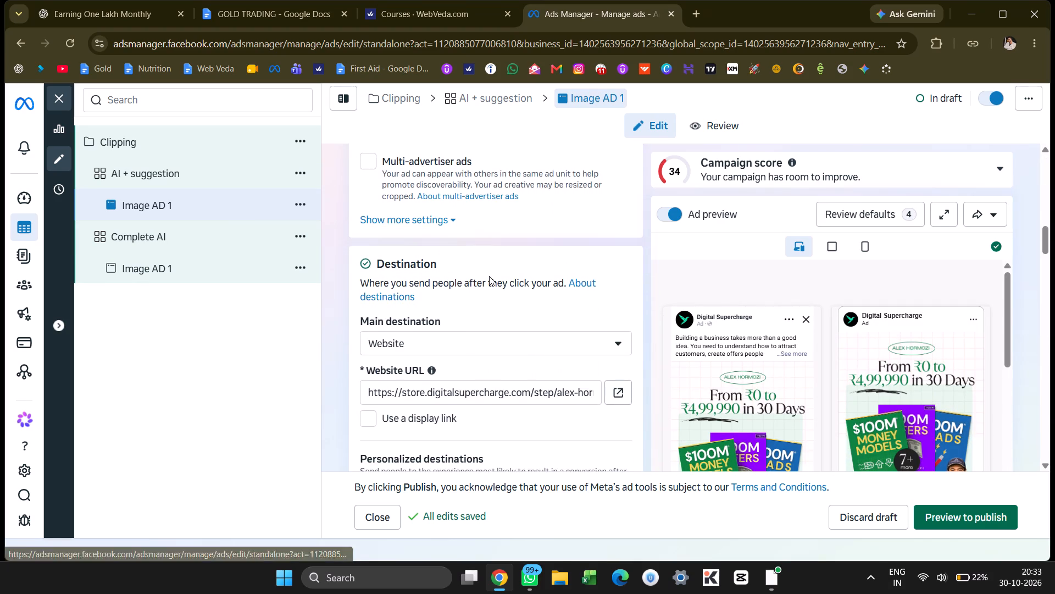
{"action": "scroll", "coordinate": [489, 276], "scroll_direction": "down", "scroll_amount": 4}
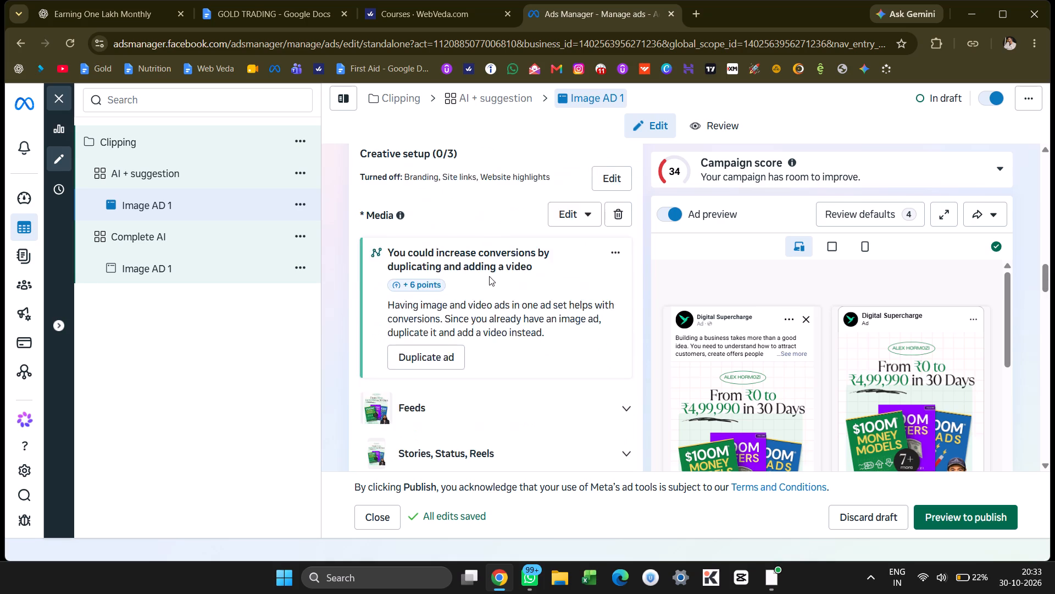
{"action": "scroll", "coordinate": [489, 276], "scroll_direction": "down", "scroll_amount": 2}
{"action": "scroll", "coordinate": [477, 276], "scroll_direction": "up", "scroll_amount": 2}
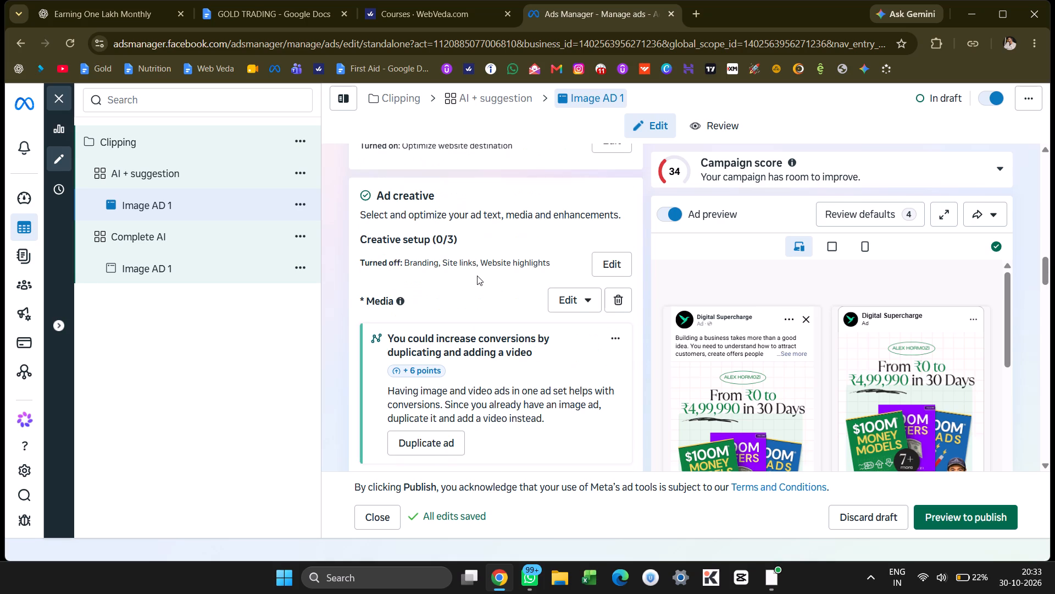
{"action": "scroll", "coordinate": [477, 276], "scroll_direction": "down", "scroll_amount": 1}
{"action": "left_click", "coordinate": [568, 188]}
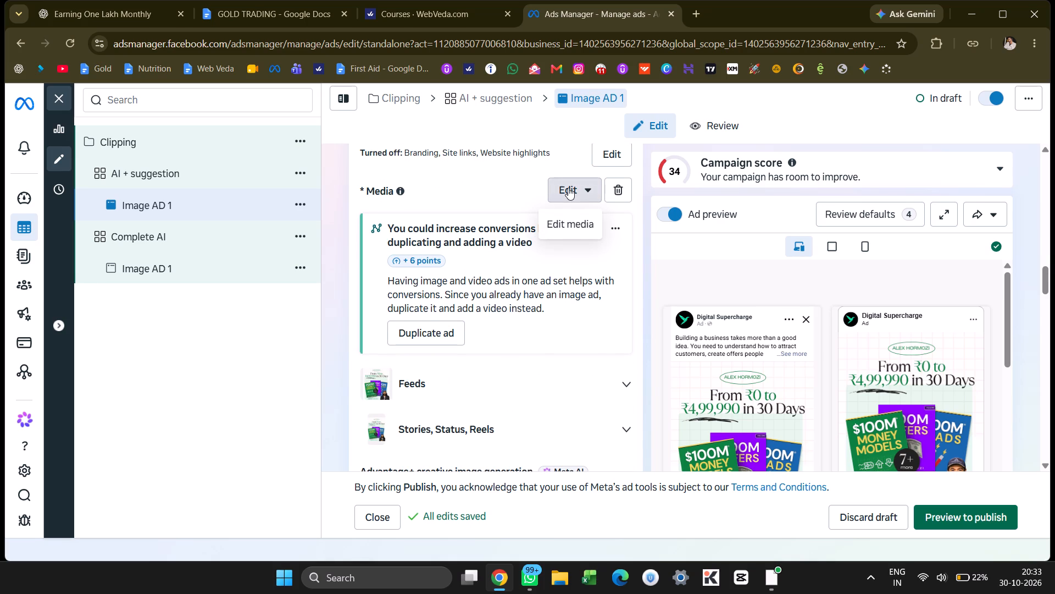
{"action": "left_click", "coordinate": [579, 223]}
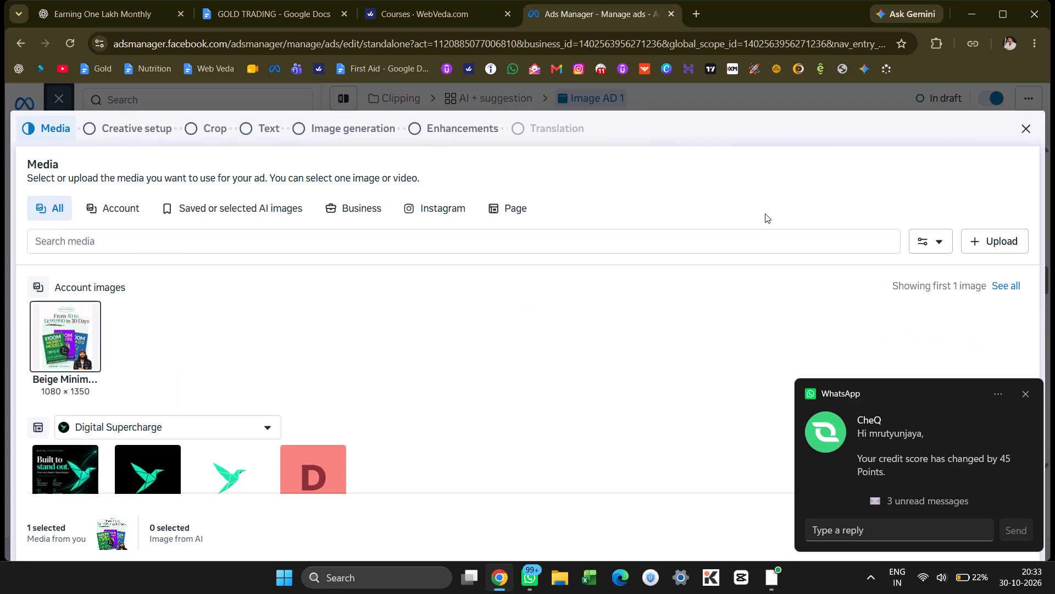
Upload "Beige Minimalist Ebook Mockup Instagram Post (4)" from Downloads and use it as the ad's media.
{"action": "left_click", "coordinate": [1000, 238]}
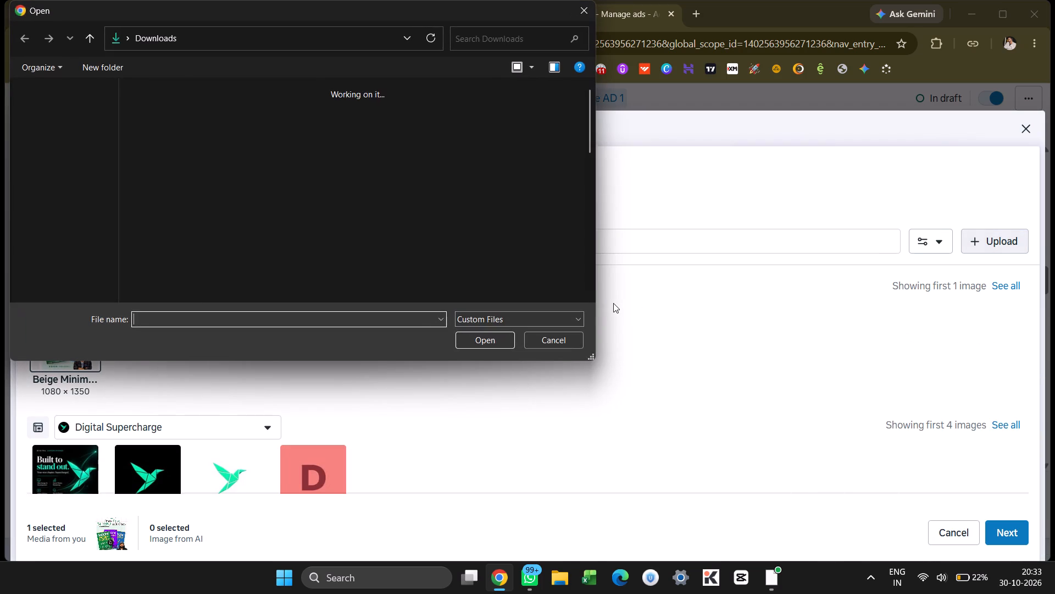
{"action": "scroll", "coordinate": [263, 173], "scroll_direction": "down", "scroll_amount": 1}
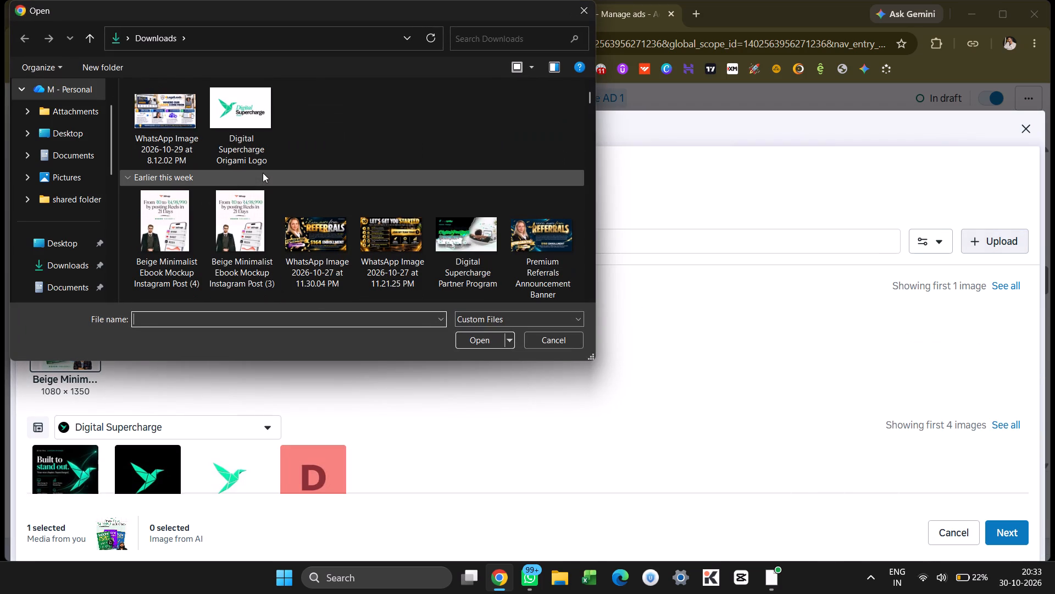
{"action": "scroll", "coordinate": [263, 173], "scroll_direction": "down", "scroll_amount": 1}
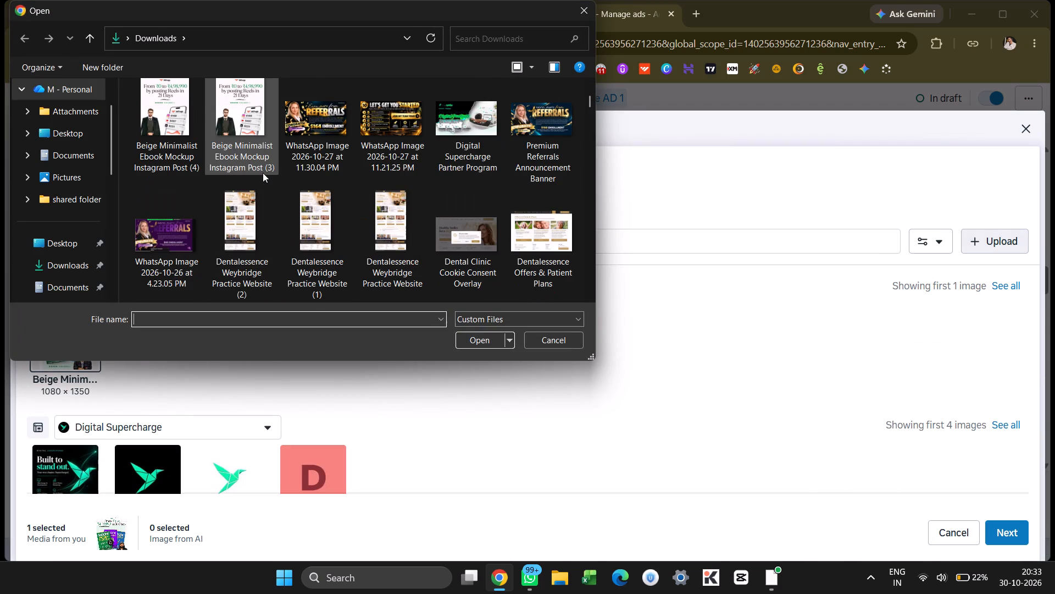
{"action": "double_click", "coordinate": [160, 139]}
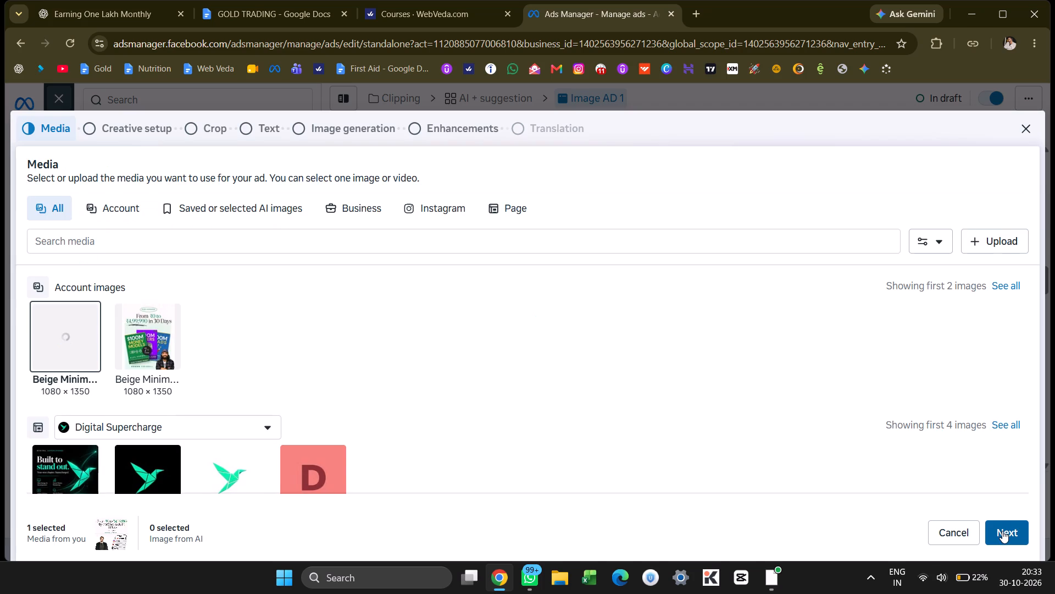
{"action": "left_click", "coordinate": [1002, 531]}
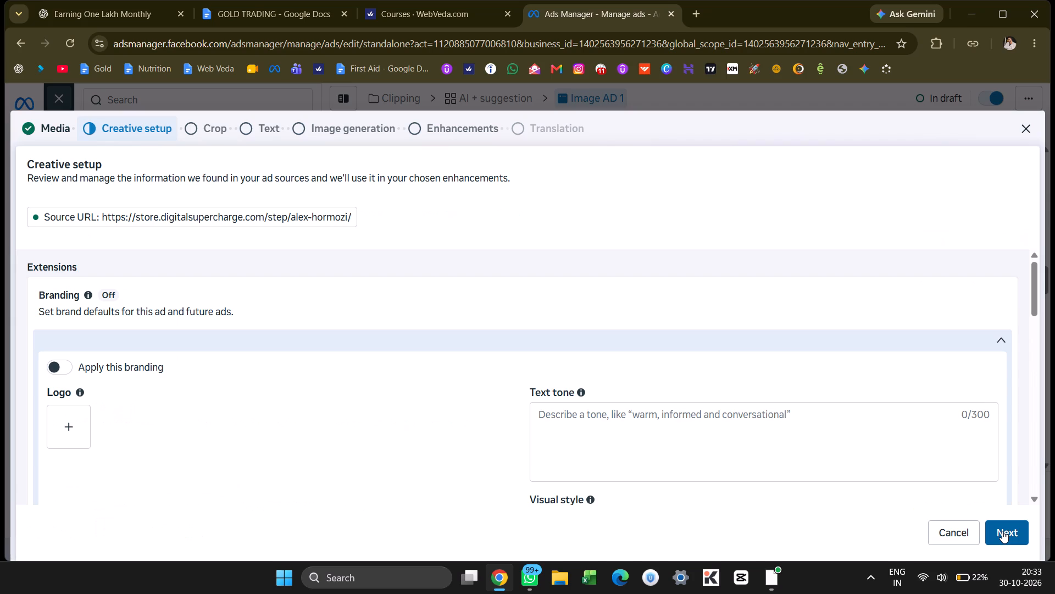
Proceed past creative setup and accept the Original crop for both the Square and Vertical placements.
{"action": "left_click", "coordinate": [1002, 531]}
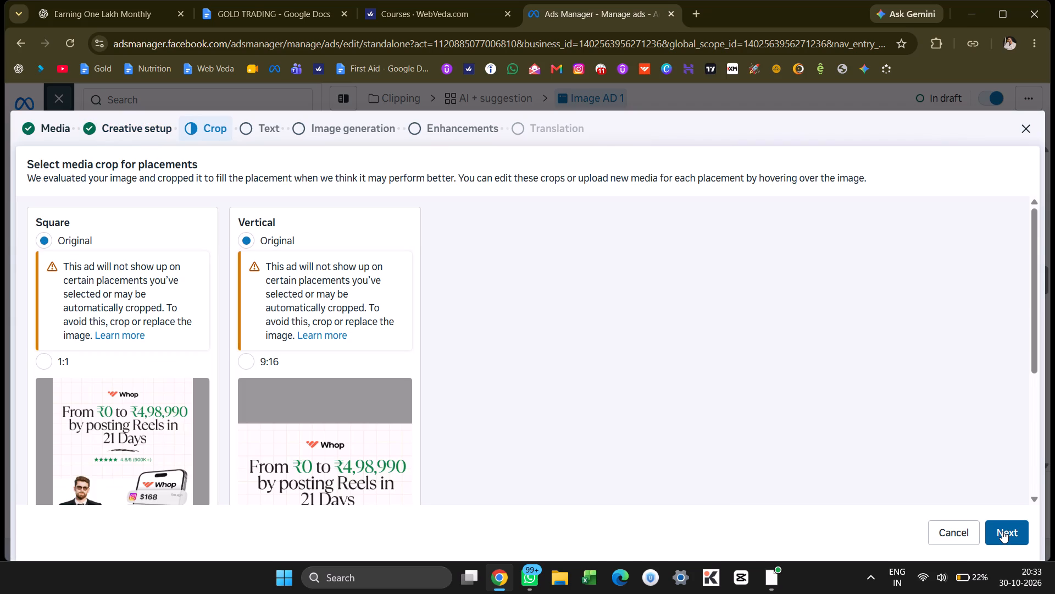
{"action": "scroll", "coordinate": [335, 414], "scroll_direction": "down", "scroll_amount": 2}
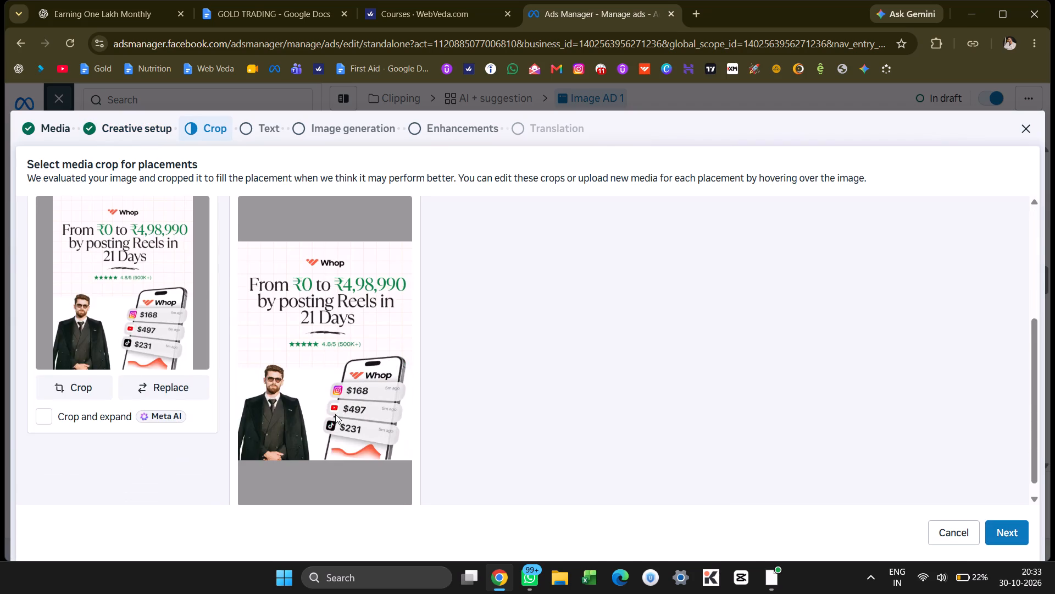
{"action": "scroll", "coordinate": [335, 414], "scroll_direction": "up", "scroll_amount": 2}
{"action": "scroll", "coordinate": [335, 414], "scroll_direction": "down", "scroll_amount": 2}
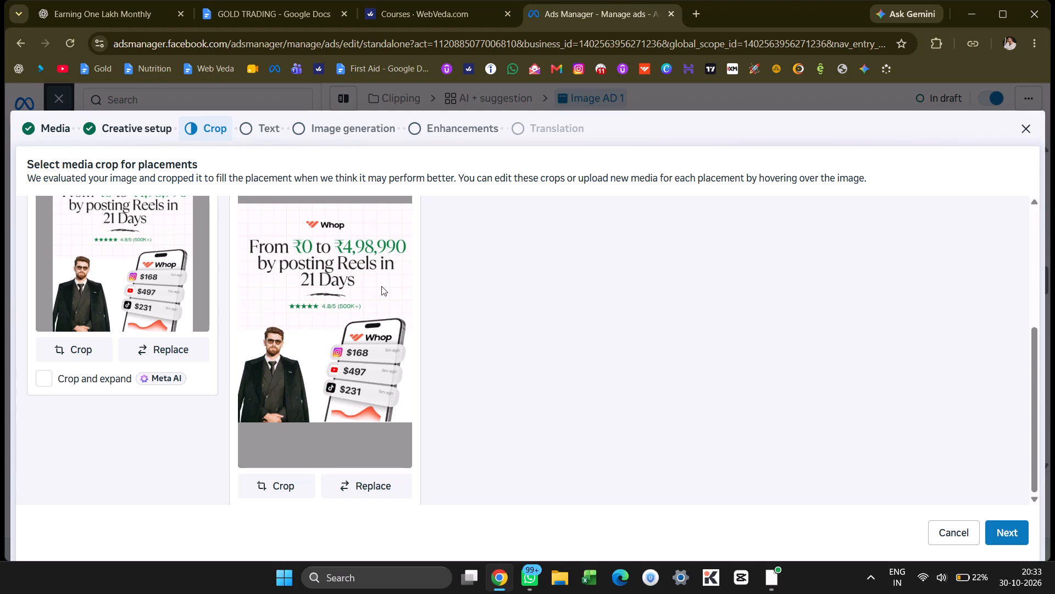
{"action": "scroll", "coordinate": [381, 286], "scroll_direction": "up", "scroll_amount": 1}
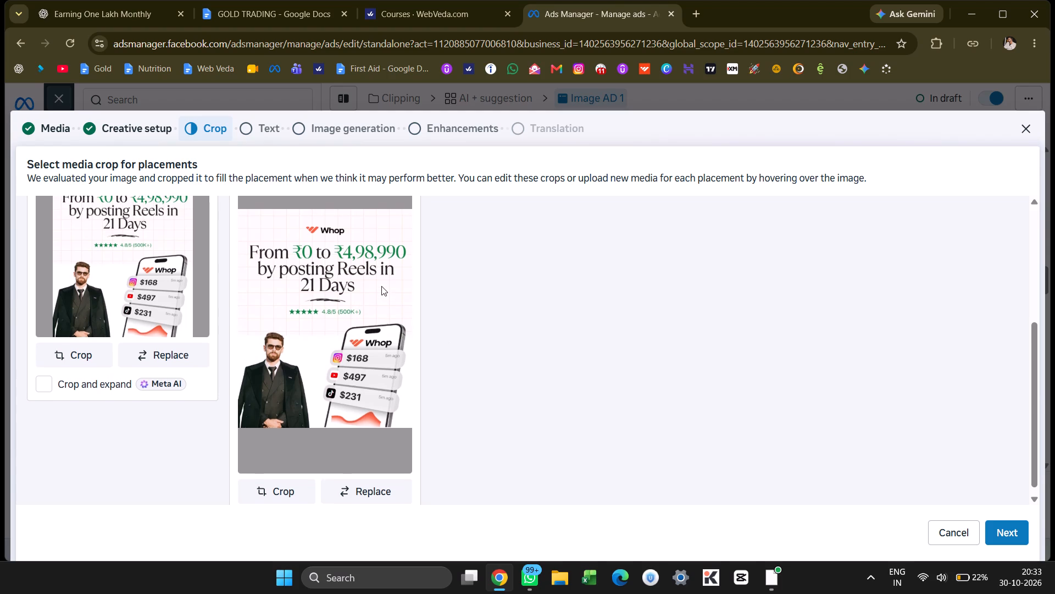
{"action": "scroll", "coordinate": [381, 286], "scroll_direction": "up", "scroll_amount": 1}
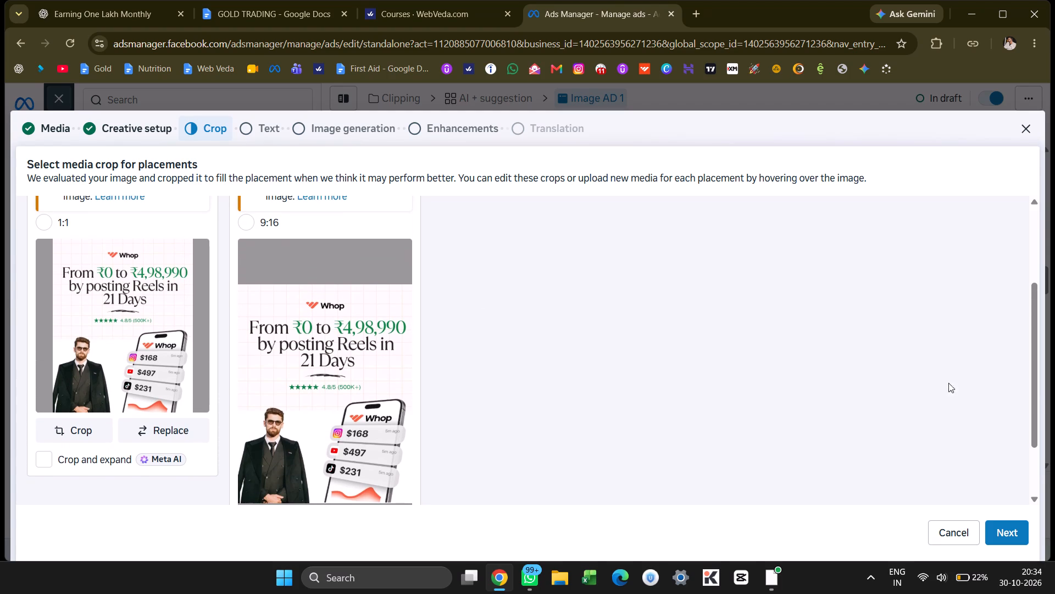
{"action": "left_click", "coordinate": [1018, 534]}
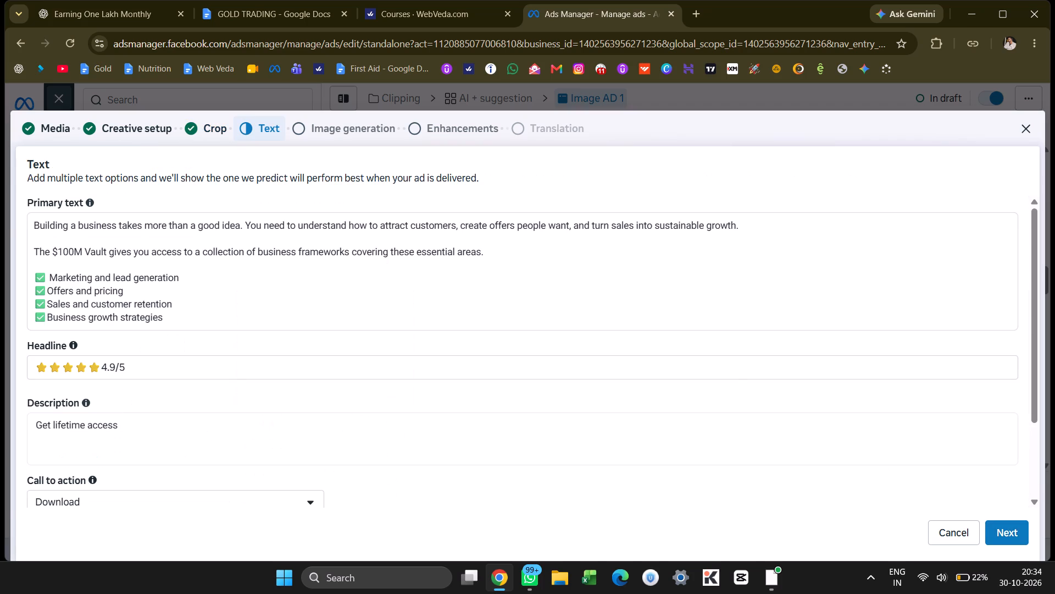
Check the ad's primary text, headline, description and call to action, and continue to image generation.
{"action": "scroll", "coordinate": [384, 309], "scroll_direction": "up", "scroll_amount": 1}
{"action": "scroll", "coordinate": [384, 309], "scroll_direction": "down", "scroll_amount": 2}
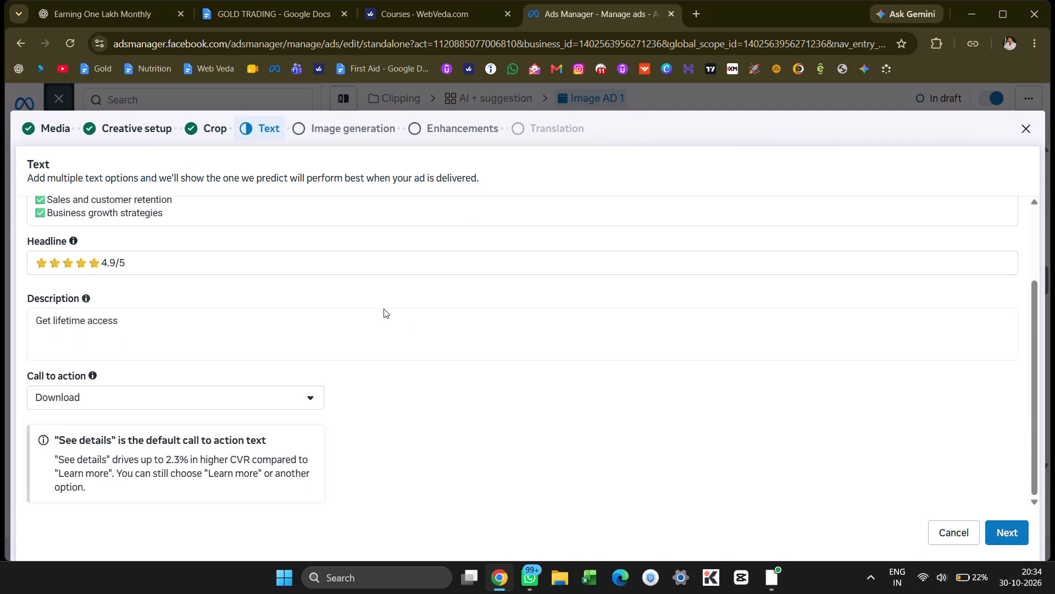
{"action": "left_click", "coordinate": [1006, 532]}
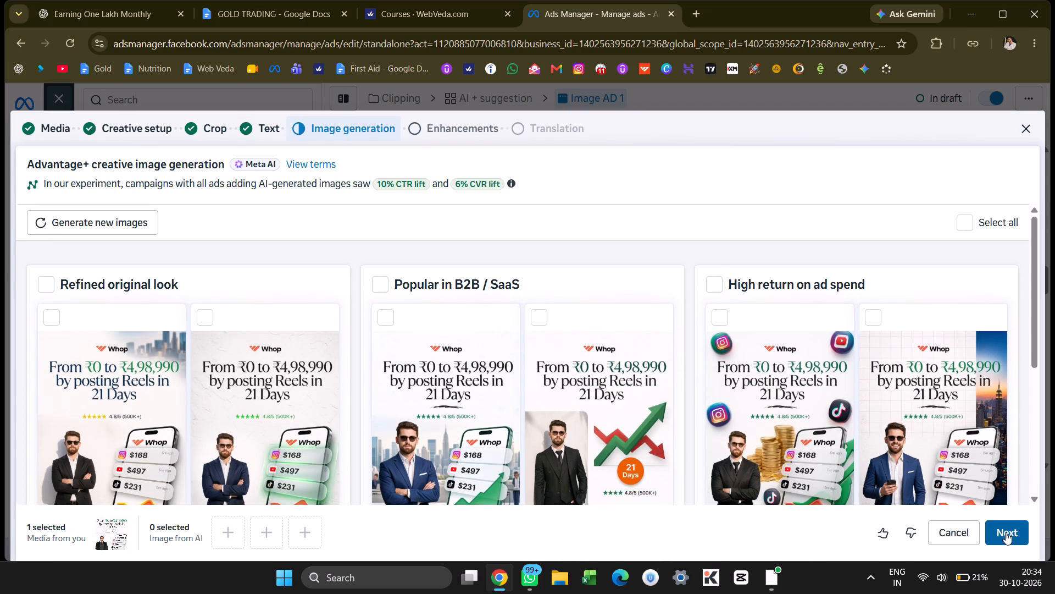
Review the AI-generated image variations and continue to the enhancements without selecting any of them.
{"action": "scroll", "coordinate": [845, 425], "scroll_direction": "down", "scroll_amount": 3}
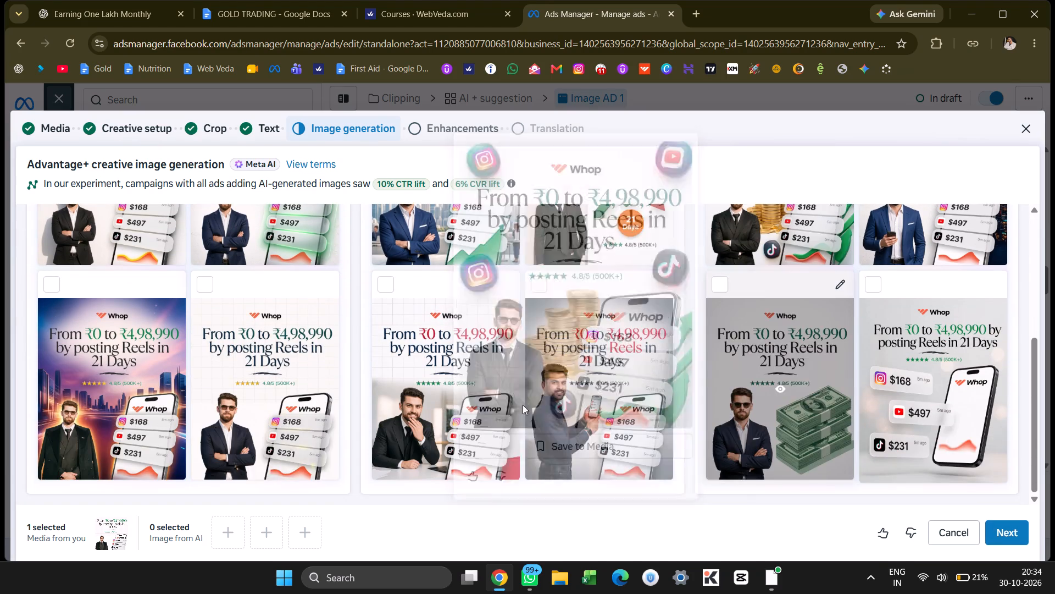
{"action": "scroll", "coordinate": [353, 338], "scroll_direction": "up", "scroll_amount": 2}
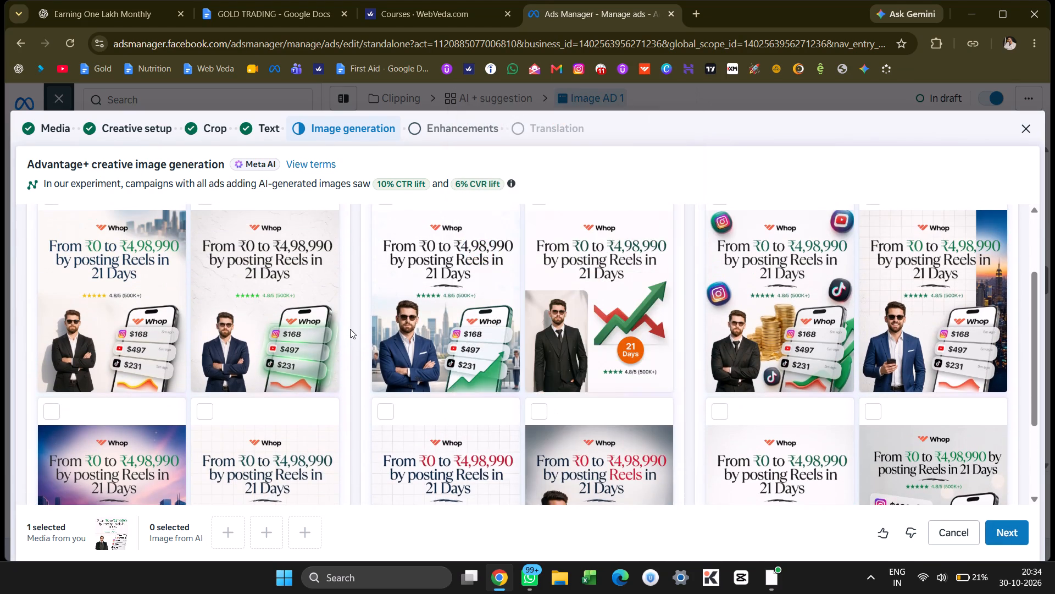
{"action": "scroll", "coordinate": [350, 329], "scroll_direction": "down", "scroll_amount": 2}
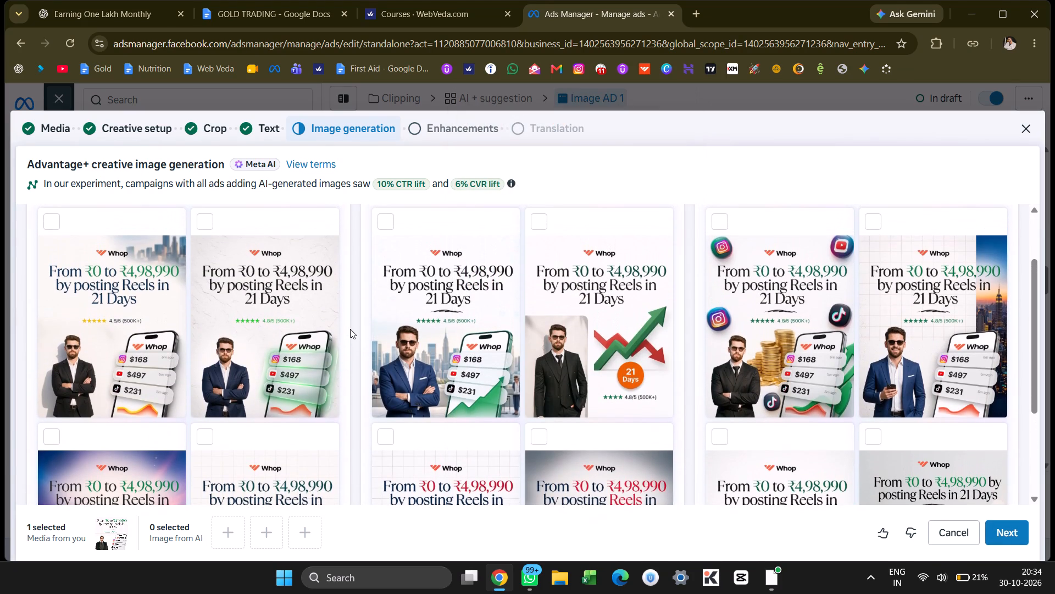
{"action": "scroll", "coordinate": [350, 329], "scroll_direction": "down", "scroll_amount": 2}
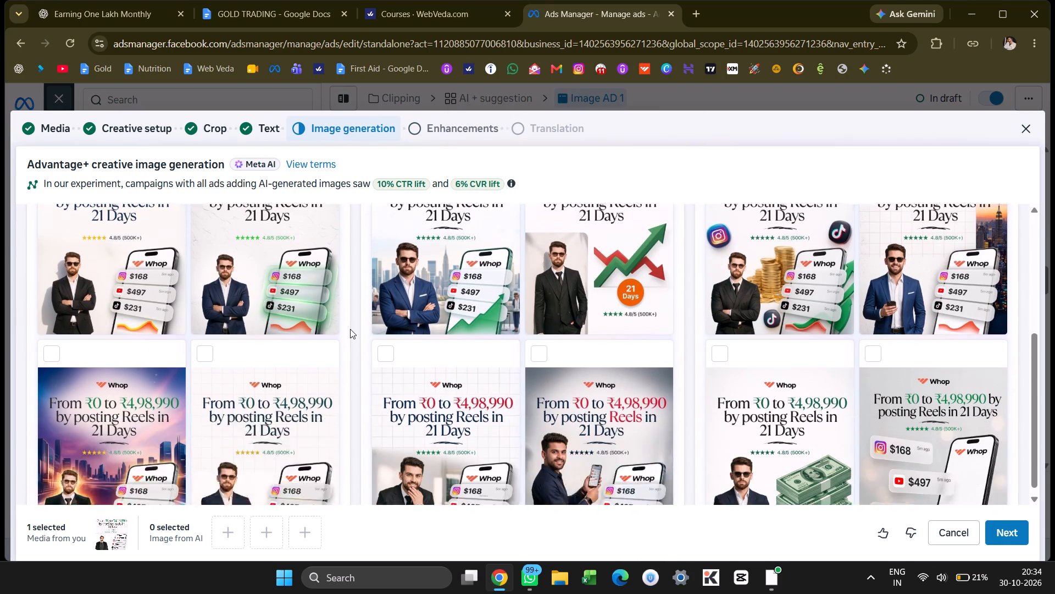
{"action": "scroll", "coordinate": [350, 329], "scroll_direction": "down", "scroll_amount": 1}
{"action": "scroll", "coordinate": [350, 329], "scroll_direction": "up", "scroll_amount": 5}
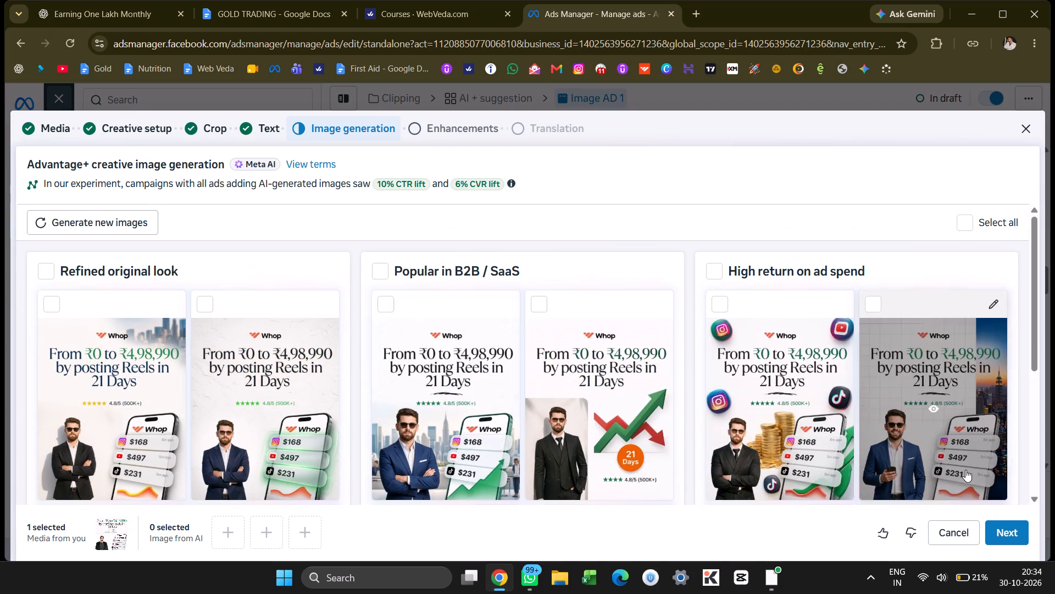
{"action": "left_click", "coordinate": [1020, 538]}
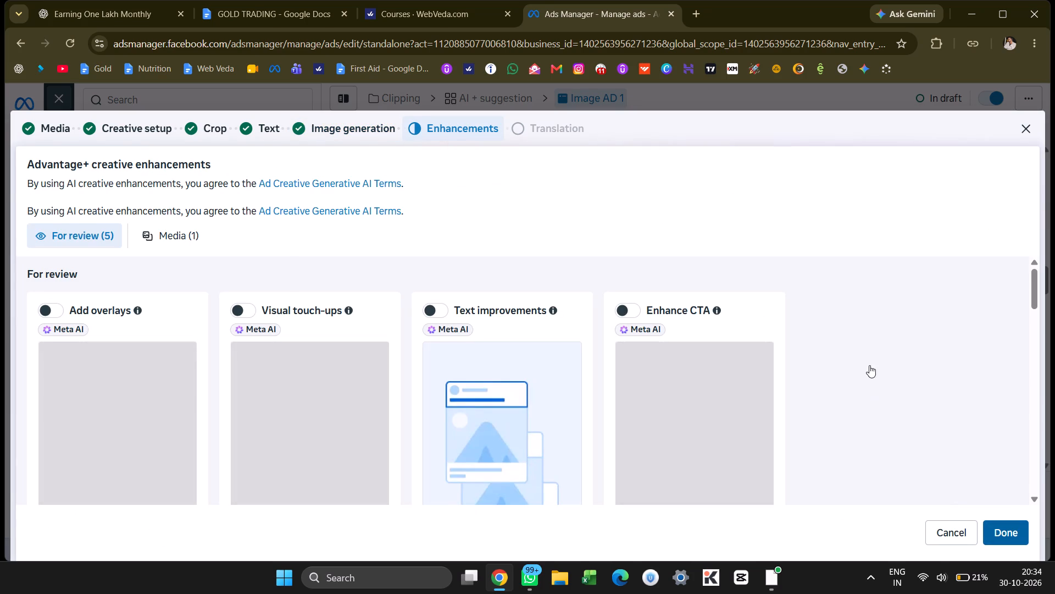
Examine the Advantage+ creative enhancements offered for review, including overlays, visual touch-ups, text improvements, Enhance CTA and animation.
{"action": "scroll", "coordinate": [869, 365], "scroll_direction": "down", "scroll_amount": 2}
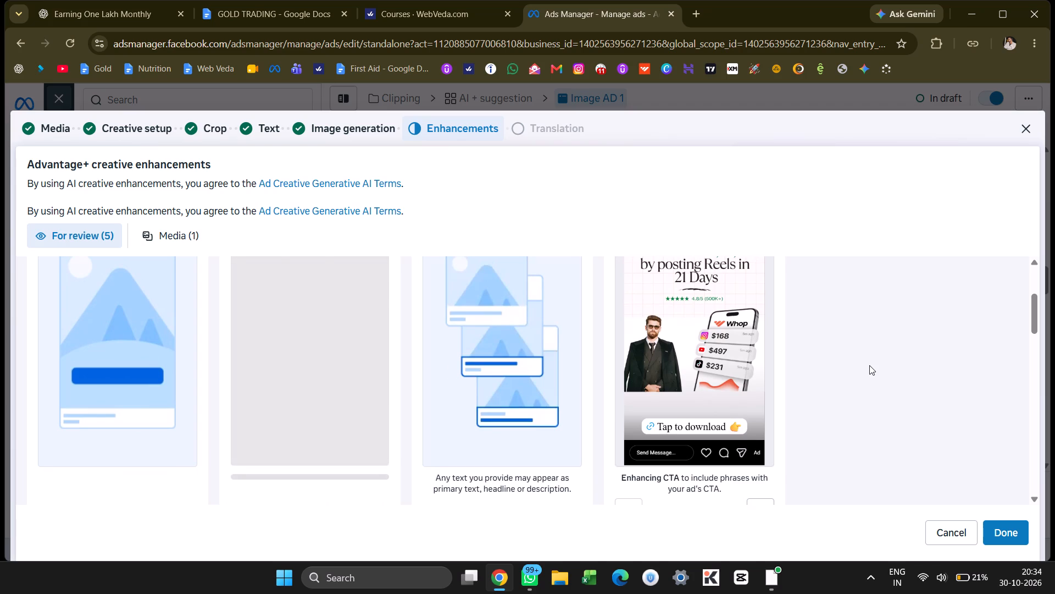
{"action": "scroll", "coordinate": [869, 365], "scroll_direction": "down", "scroll_amount": 1}
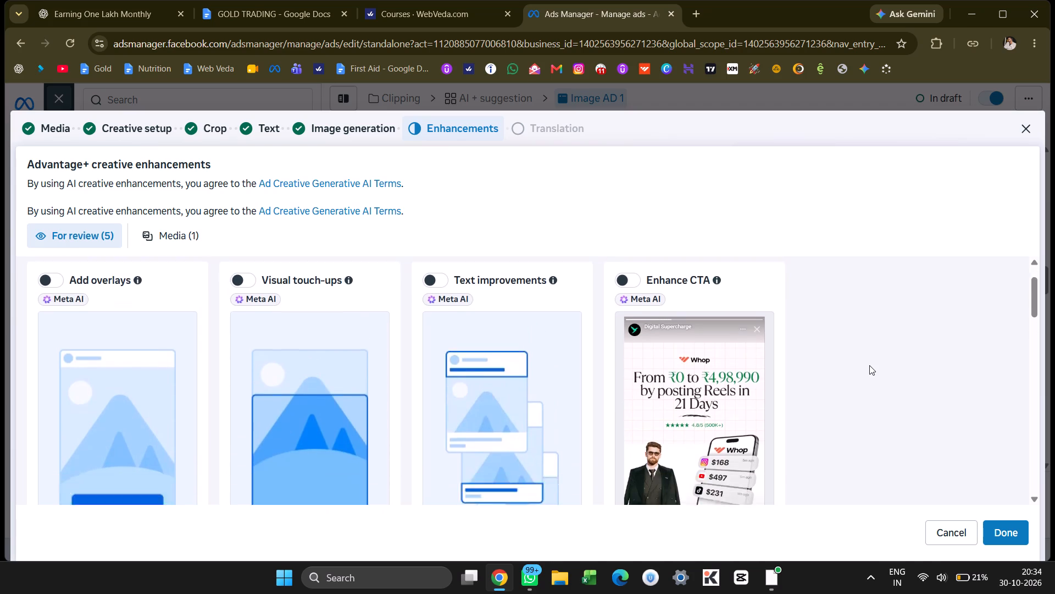
{"action": "scroll", "coordinate": [869, 365], "scroll_direction": "down", "scroll_amount": 1}
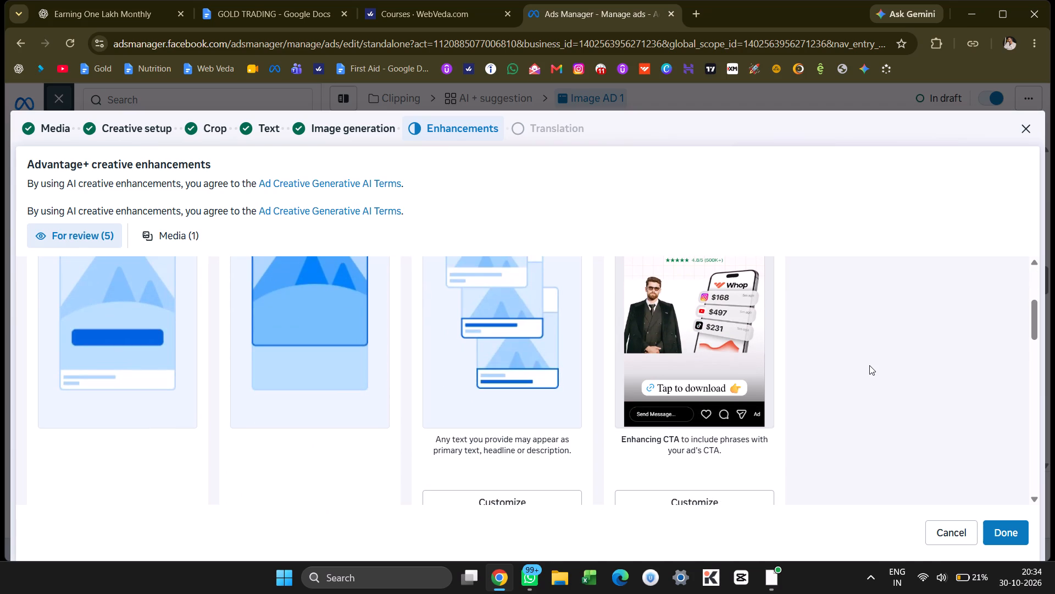
{"action": "scroll", "coordinate": [869, 365], "scroll_direction": "down", "scroll_amount": 2}
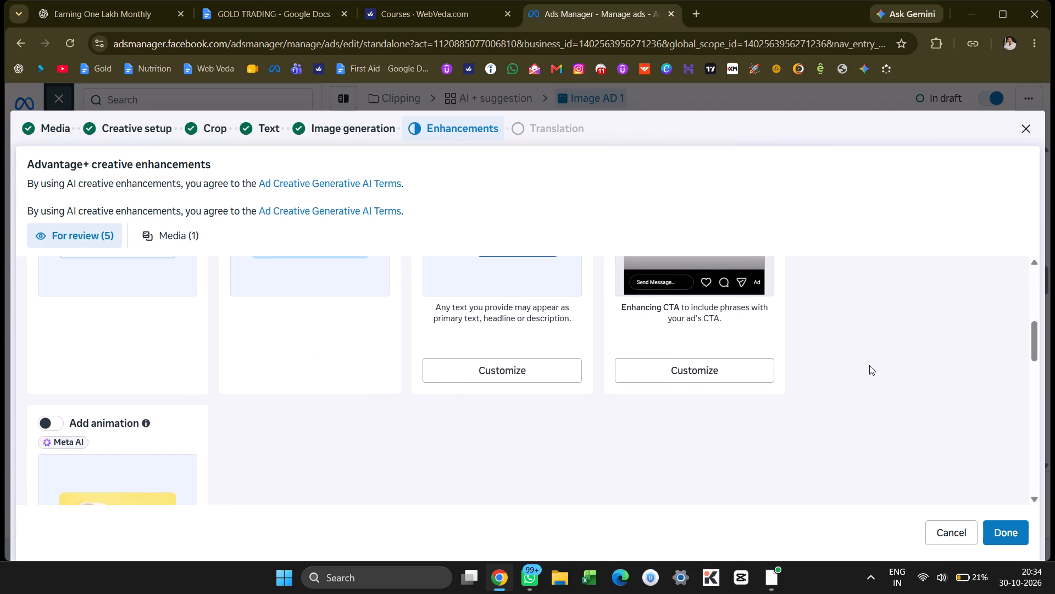
{"action": "scroll", "coordinate": [869, 365], "scroll_direction": "down", "scroll_amount": 3}
{"action": "scroll", "coordinate": [869, 365], "scroll_direction": "up", "scroll_amount": 2}
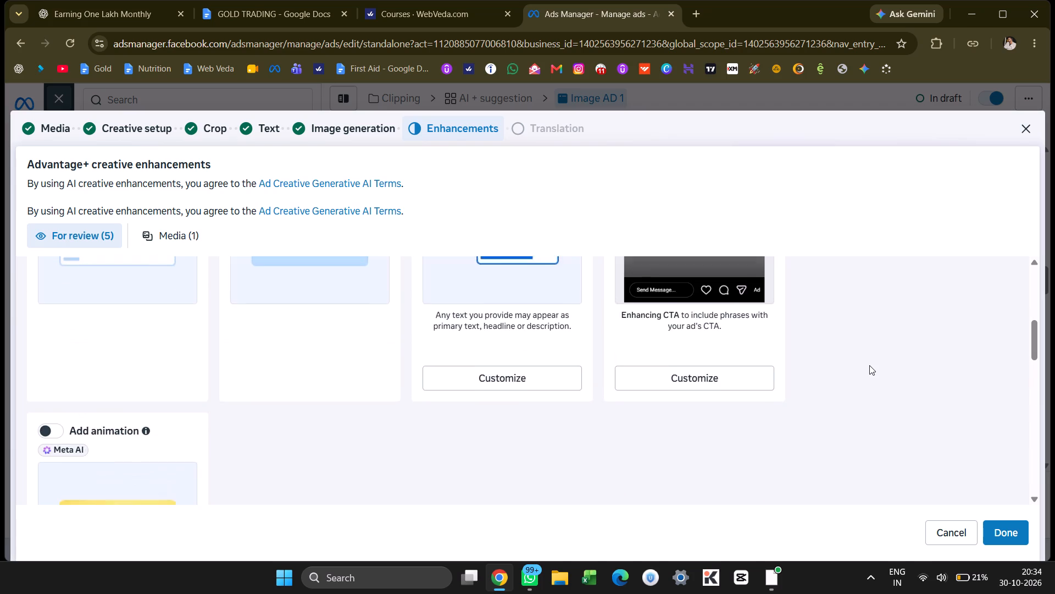
{"action": "scroll", "coordinate": [869, 365], "scroll_direction": "up", "scroll_amount": 4}
{"action": "scroll", "coordinate": [869, 365], "scroll_direction": "down", "scroll_amount": 1}
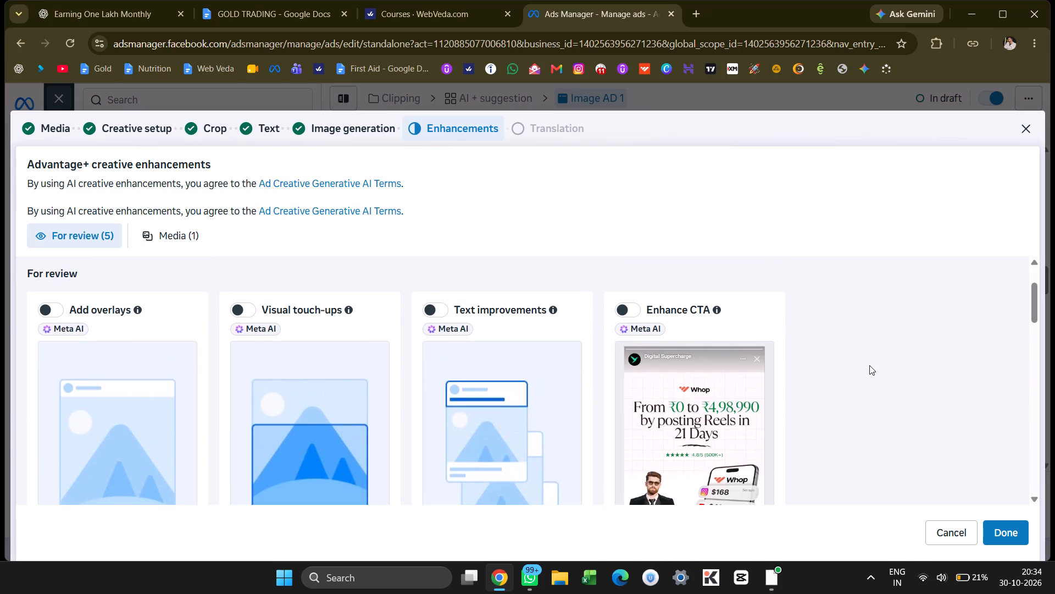
{"action": "scroll", "coordinate": [491, 361], "scroll_direction": "up", "scroll_amount": 2}
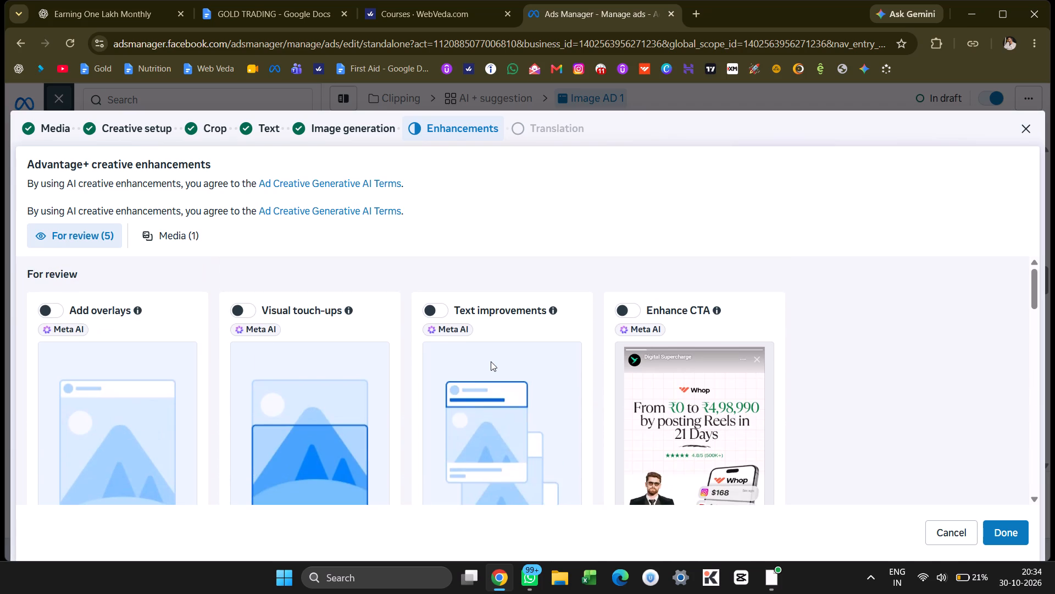
{"action": "scroll", "coordinate": [740, 295], "scroll_direction": "down", "scroll_amount": 1}
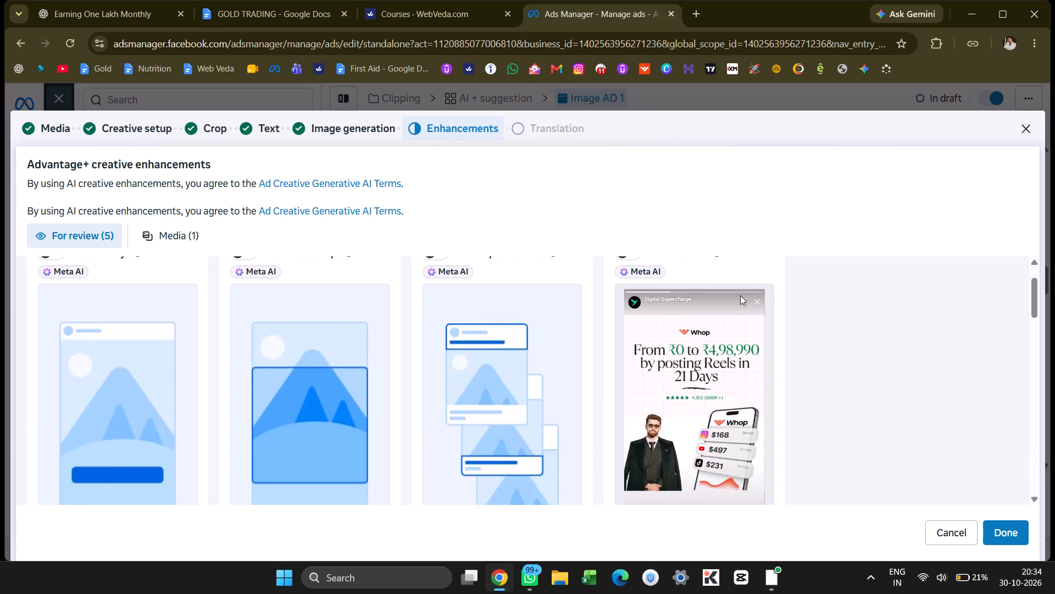
{"action": "scroll", "coordinate": [740, 295], "scroll_direction": "down", "scroll_amount": 4}
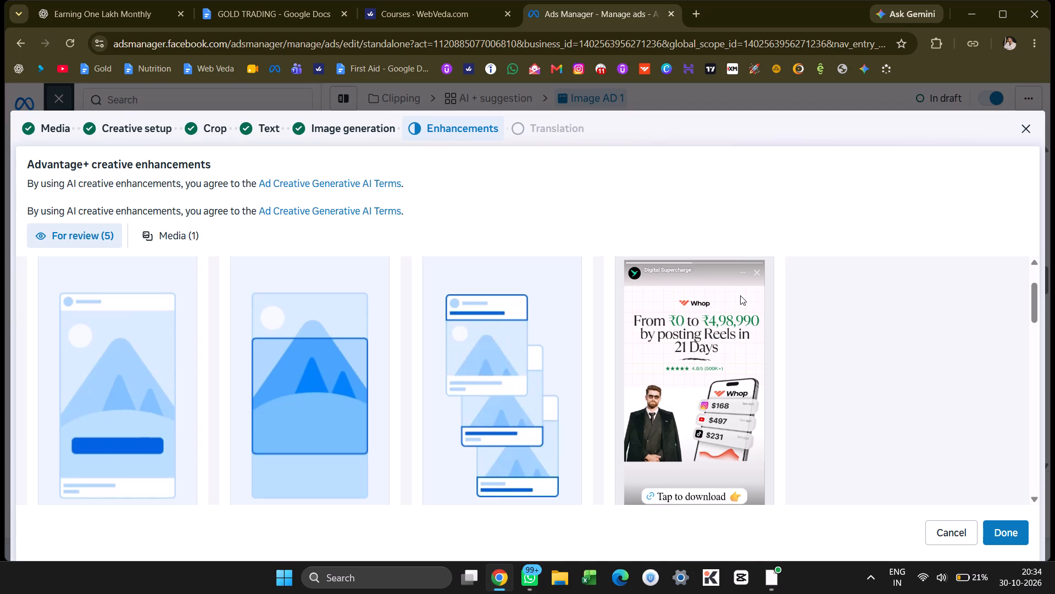
Switch on the Enhance CTA enhancement for the ad.
{"action": "scroll", "coordinate": [740, 295], "scroll_direction": "down", "scroll_amount": 1}
{"action": "scroll", "coordinate": [718, 293], "scroll_direction": "up", "scroll_amount": 1}
{"action": "left_click", "coordinate": [631, 283]}
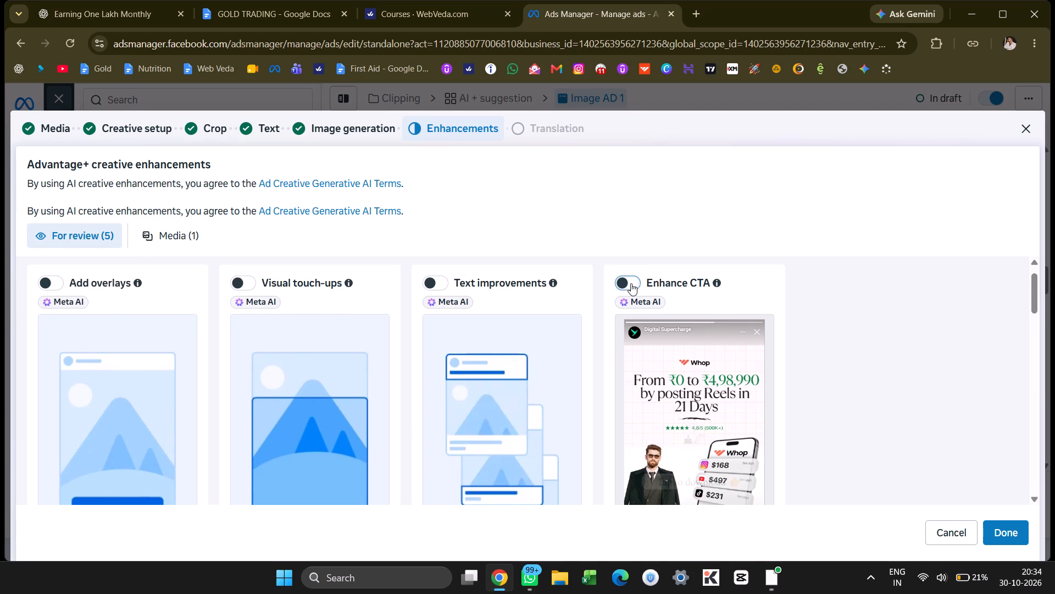
Check the remaining enhancements and briefly preview the suggested music track Quirky Bossa (Vocals) for the image.
{"action": "scroll", "coordinate": [845, 341], "scroll_direction": "down", "scroll_amount": 1}
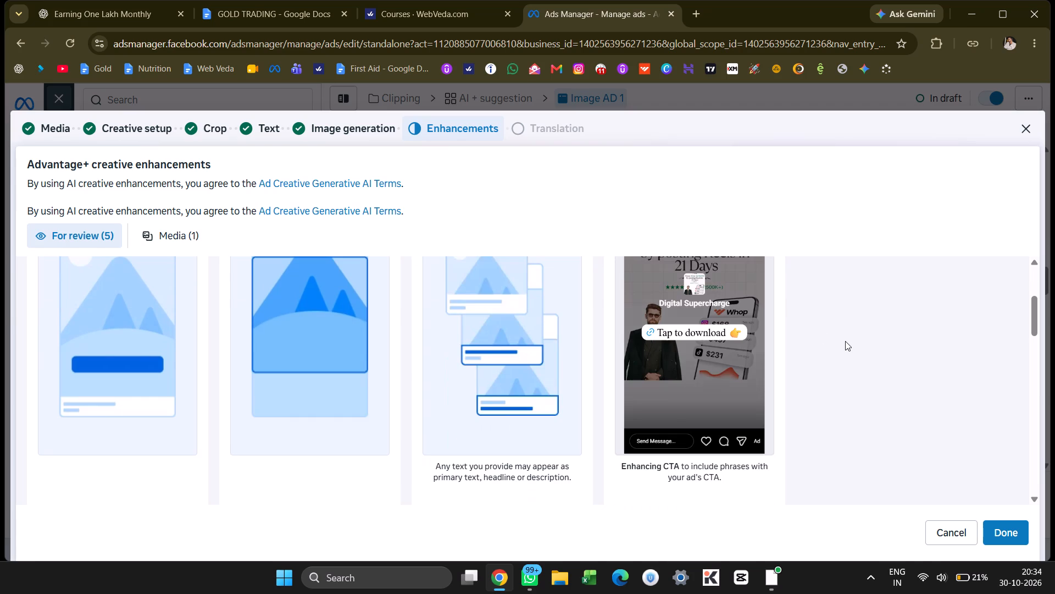
{"action": "scroll", "coordinate": [845, 341], "scroll_direction": "down", "scroll_amount": 3}
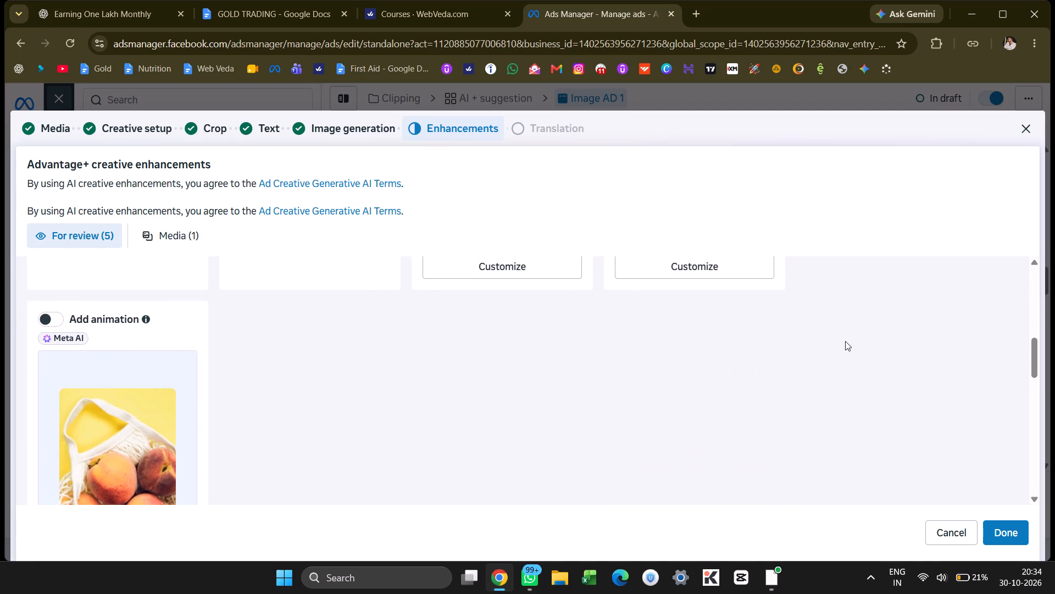
{"action": "scroll", "coordinate": [845, 341], "scroll_direction": "down", "scroll_amount": 4}
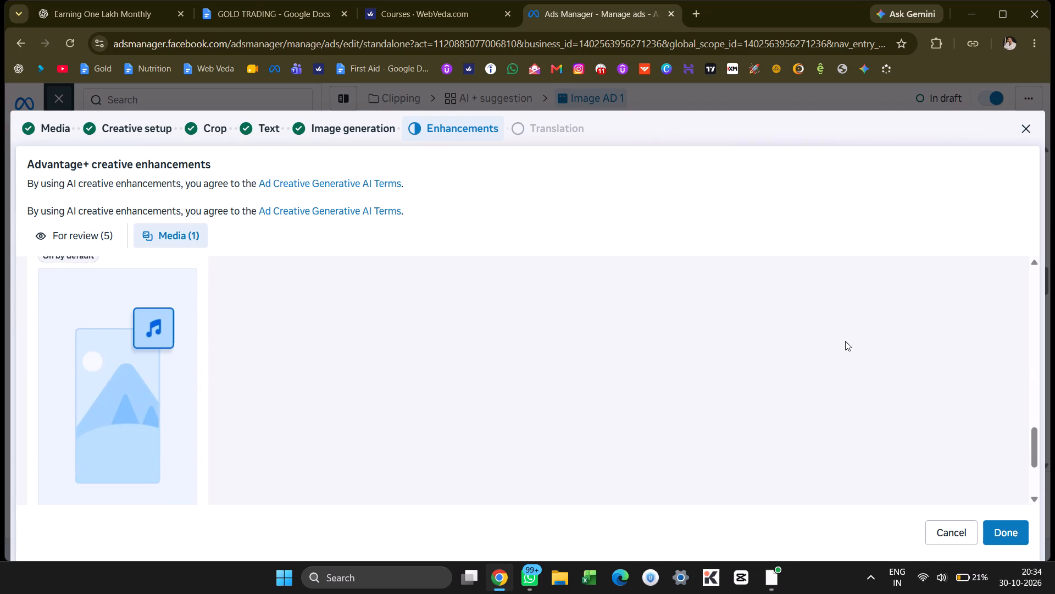
{"action": "scroll", "coordinate": [845, 341], "scroll_direction": "down", "scroll_amount": 4}
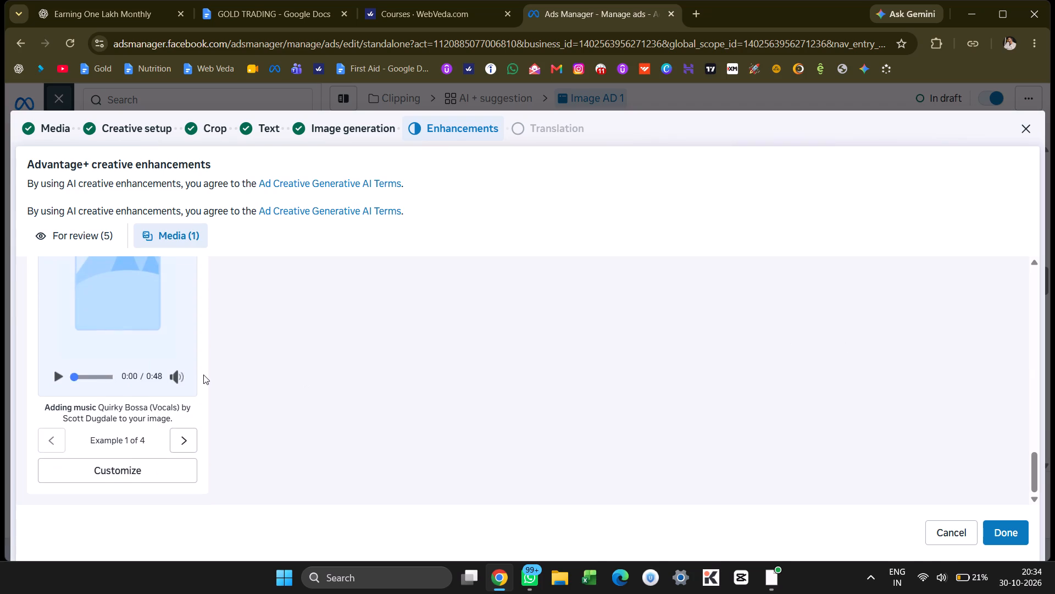
{"action": "left_click", "coordinate": [56, 378]}
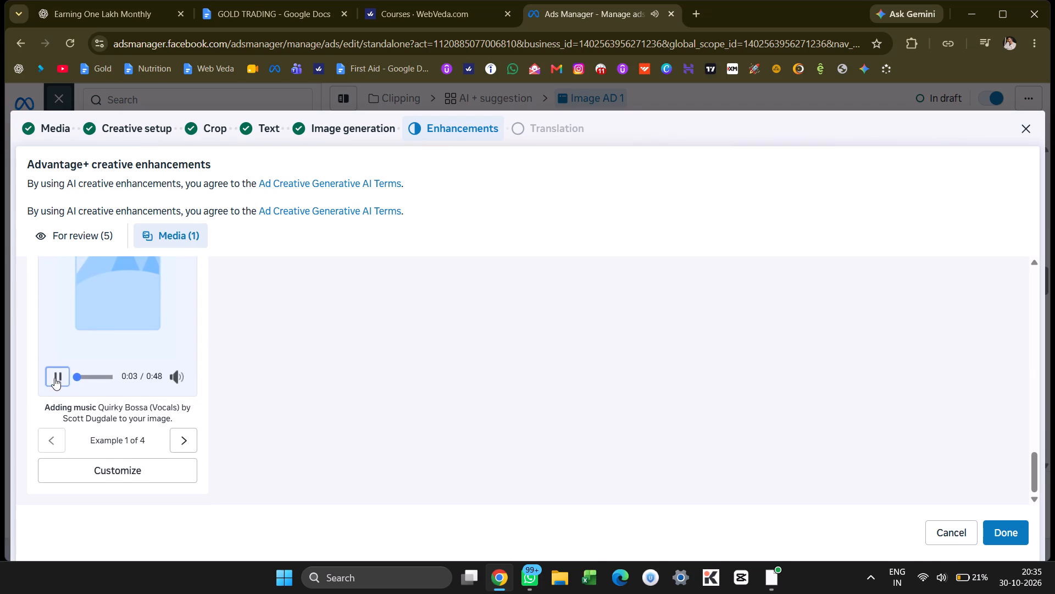
{"action": "left_click", "coordinate": [54, 378]}
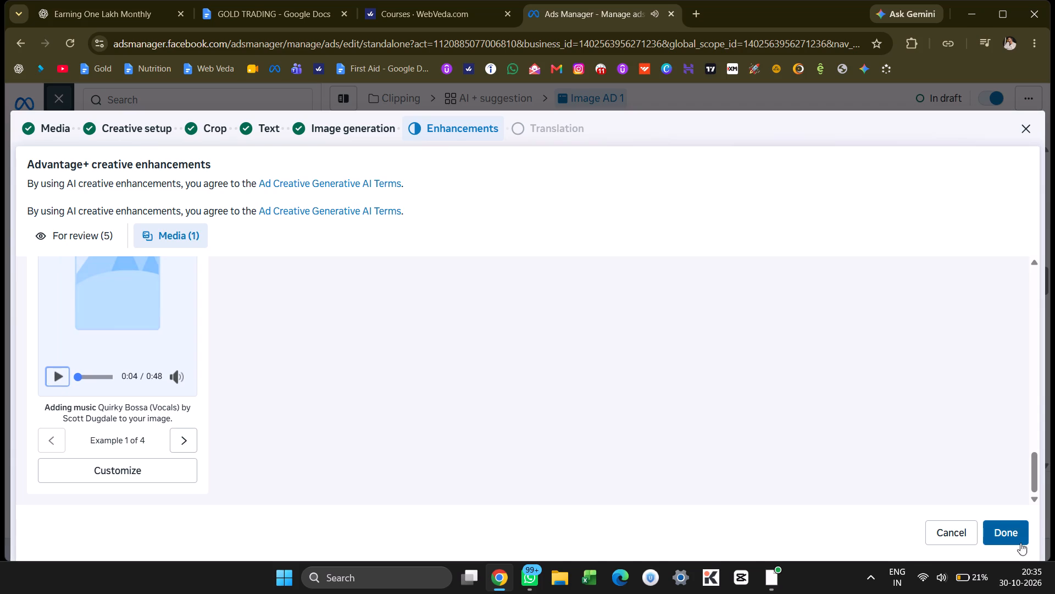
Complete the enhancements stage and finish the media setup for Image AD 1.
{"action": "left_click", "coordinate": [1008, 527]}
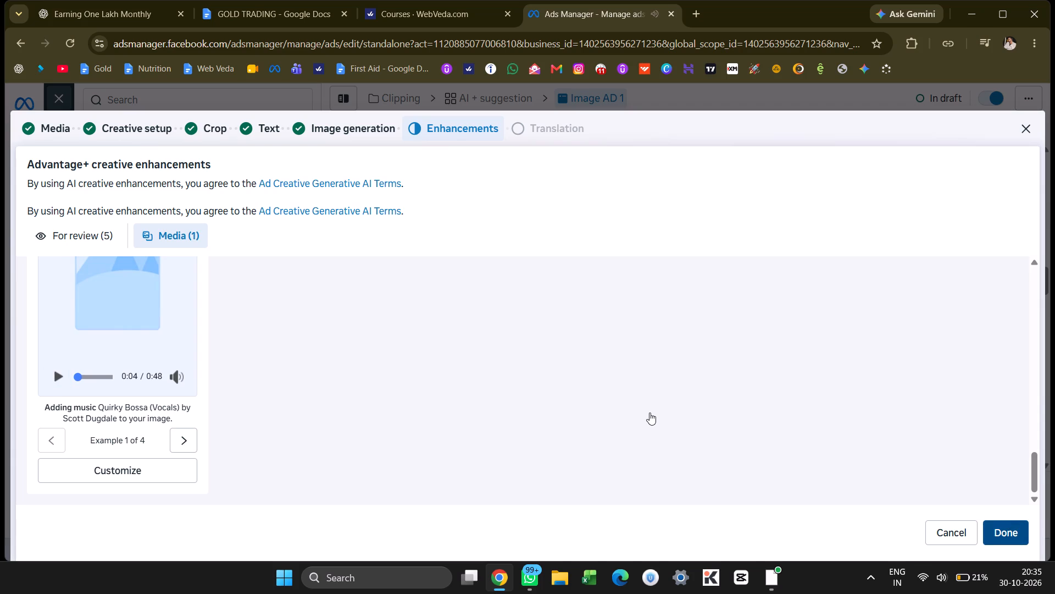
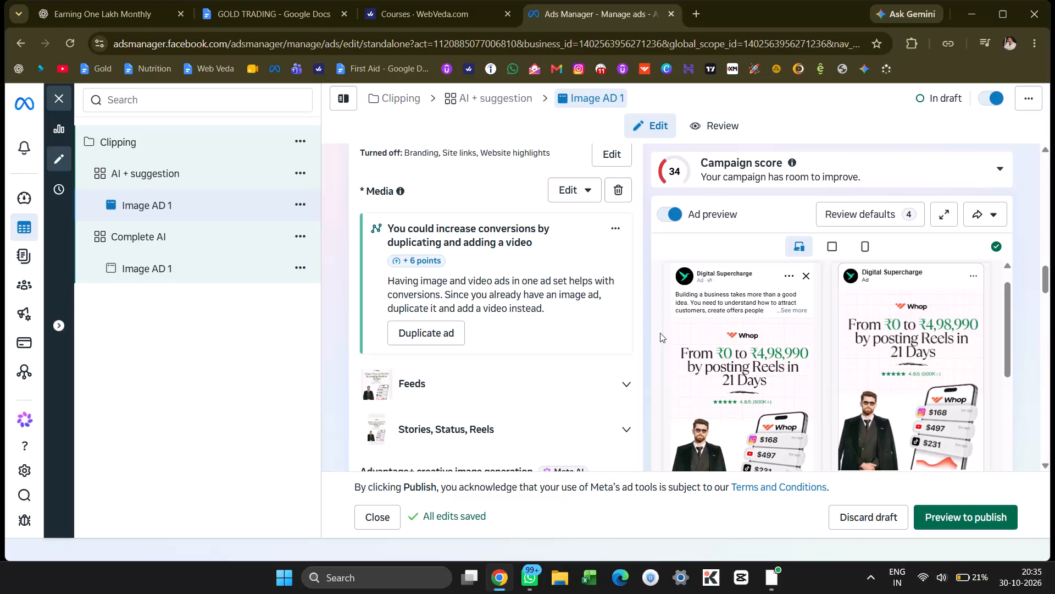
Examine the ad preview of the new Whop creative across the displayed feed placements.
{"action": "scroll", "coordinate": [660, 333], "scroll_direction": "down", "scroll_amount": 1}
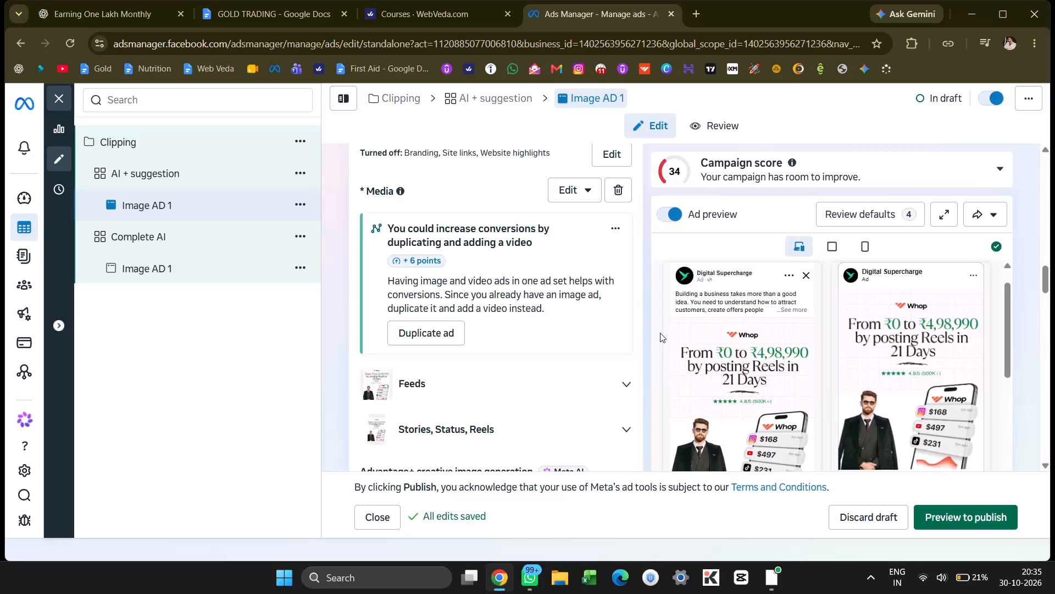
{"action": "scroll", "coordinate": [660, 333], "scroll_direction": "down", "scroll_amount": 1}
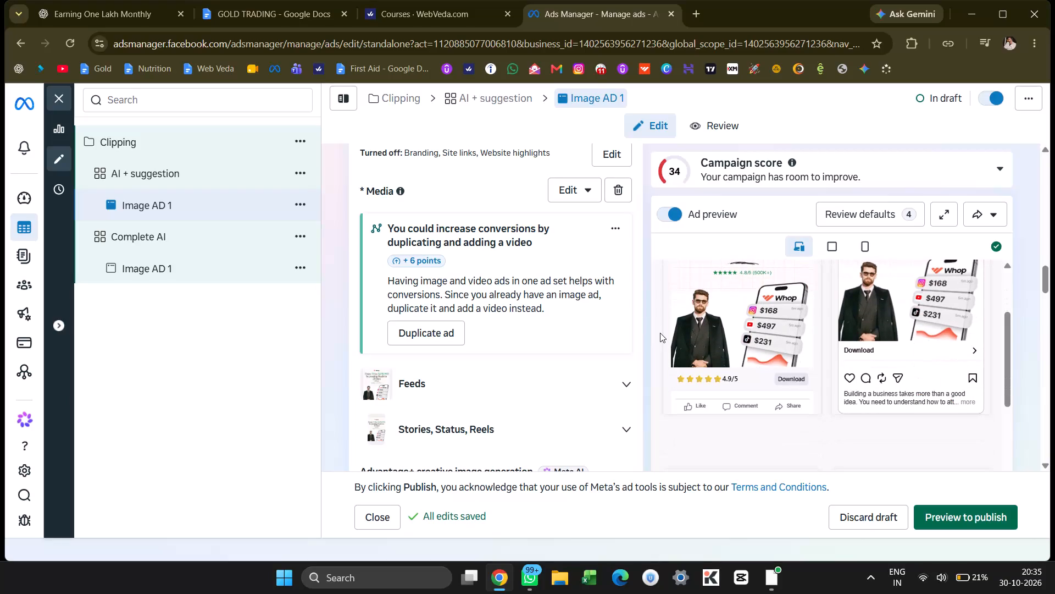
{"action": "scroll", "coordinate": [660, 333], "scroll_direction": "up", "scroll_amount": 3}
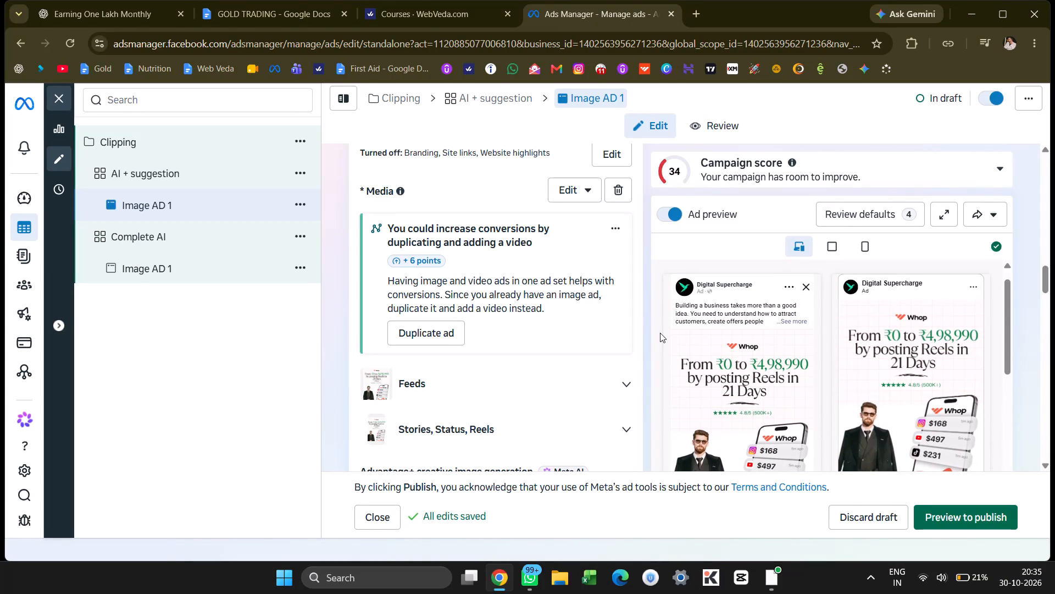
{"action": "scroll", "coordinate": [660, 333], "scroll_direction": "down", "scroll_amount": 2}
{"action": "scroll", "coordinate": [660, 333], "scroll_direction": "up", "scroll_amount": 1}
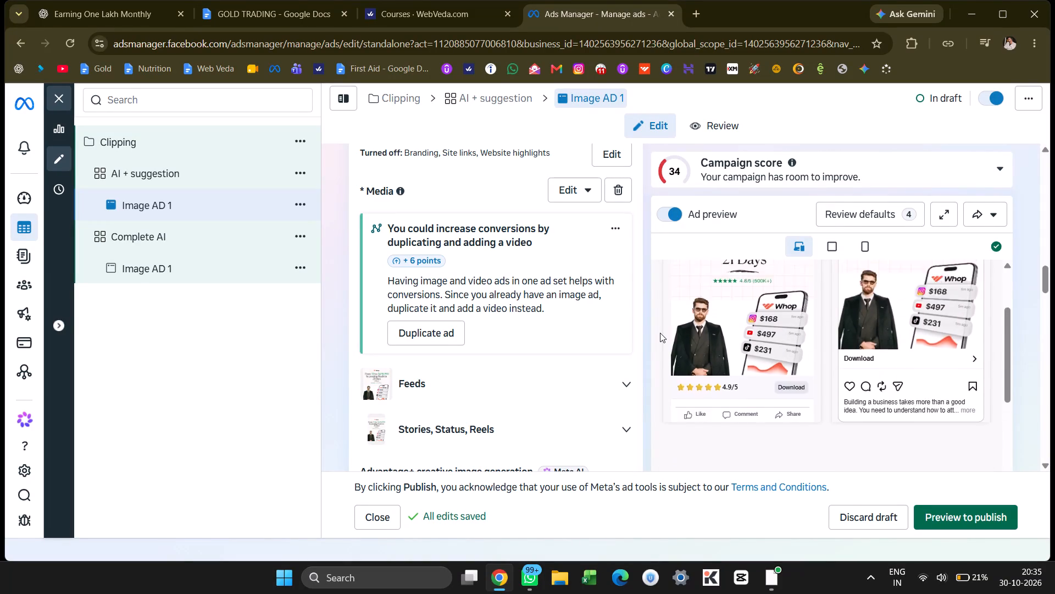
{"action": "scroll", "coordinate": [660, 333], "scroll_direction": "up", "scroll_amount": 2}
{"action": "scroll", "coordinate": [660, 333], "scroll_direction": "down", "scroll_amount": 1}
{"action": "scroll", "coordinate": [660, 333], "scroll_direction": "up", "scroll_amount": 1}
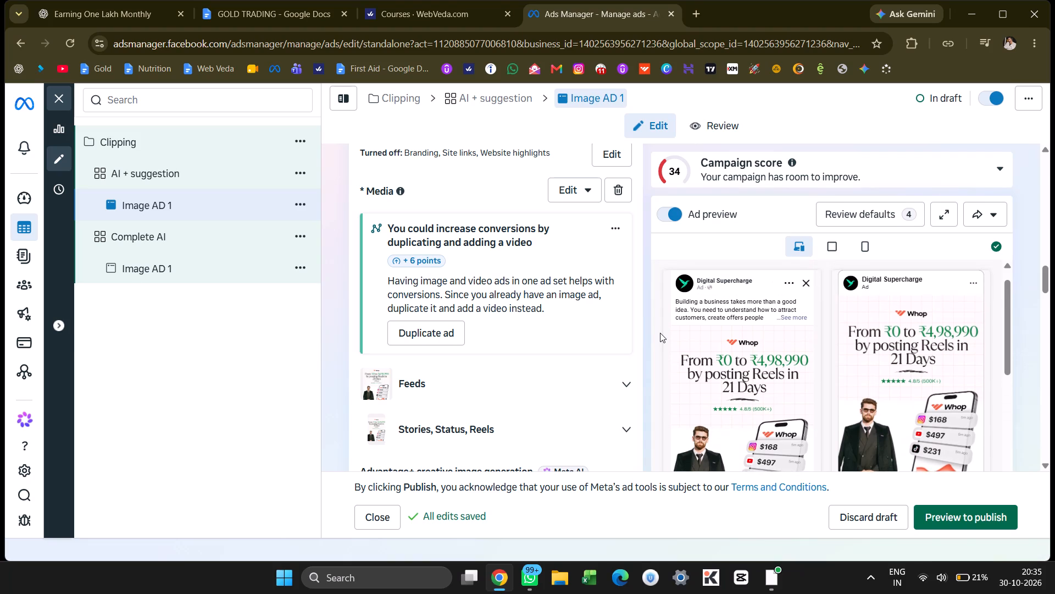
{"action": "scroll", "coordinate": [660, 333], "scroll_direction": "up", "scroll_amount": 6}
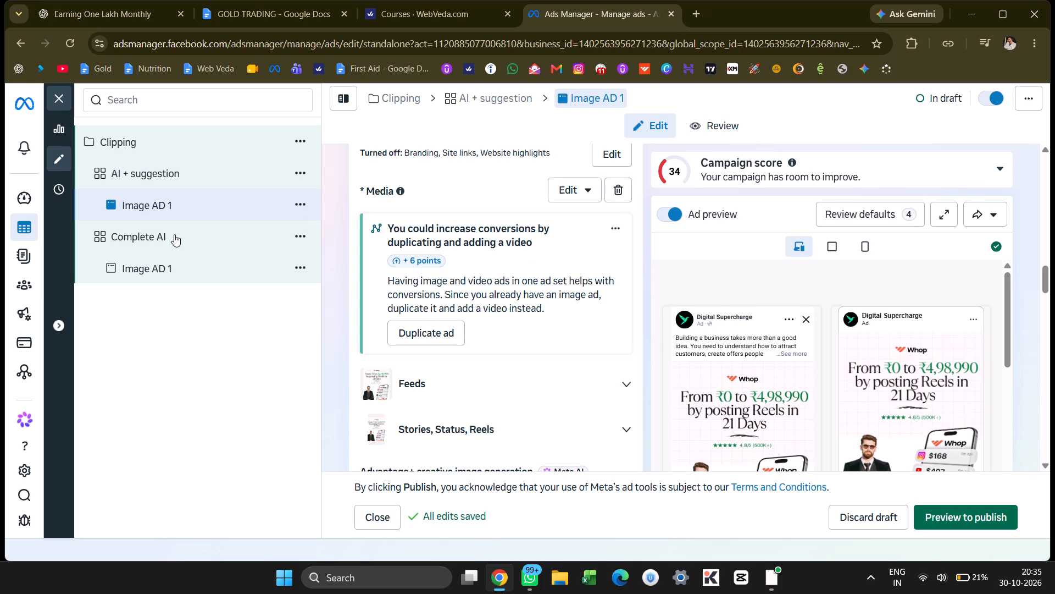
{"action": "left_click", "coordinate": [687, 21]}
{"action": "left_click", "coordinate": [688, 20]}
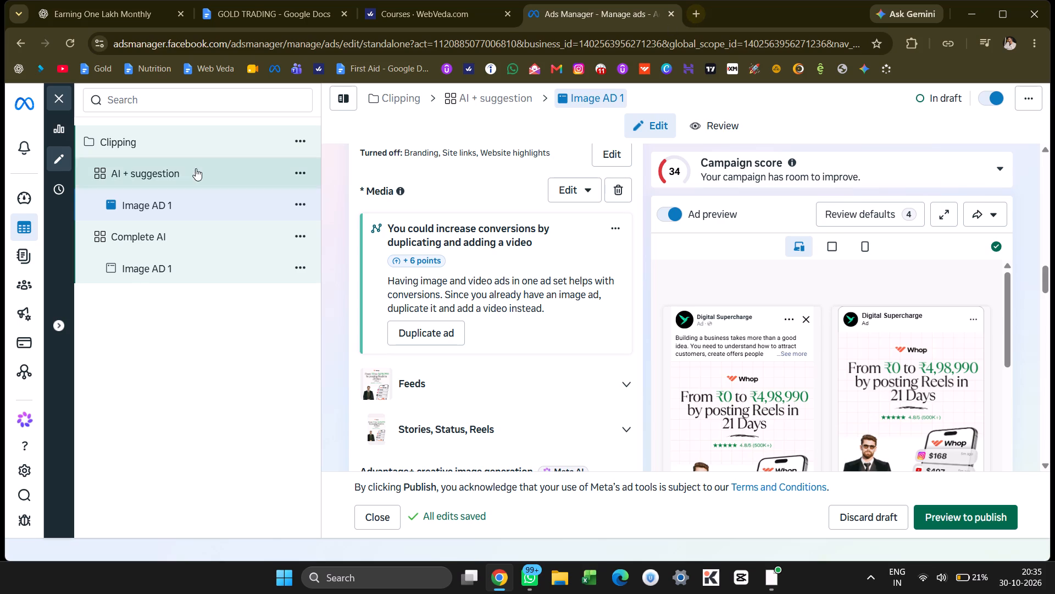
Rename the ad under the AI + suggestion ad set as Whop Image AD.
{"action": "double_click", "coordinate": [151, 208]}
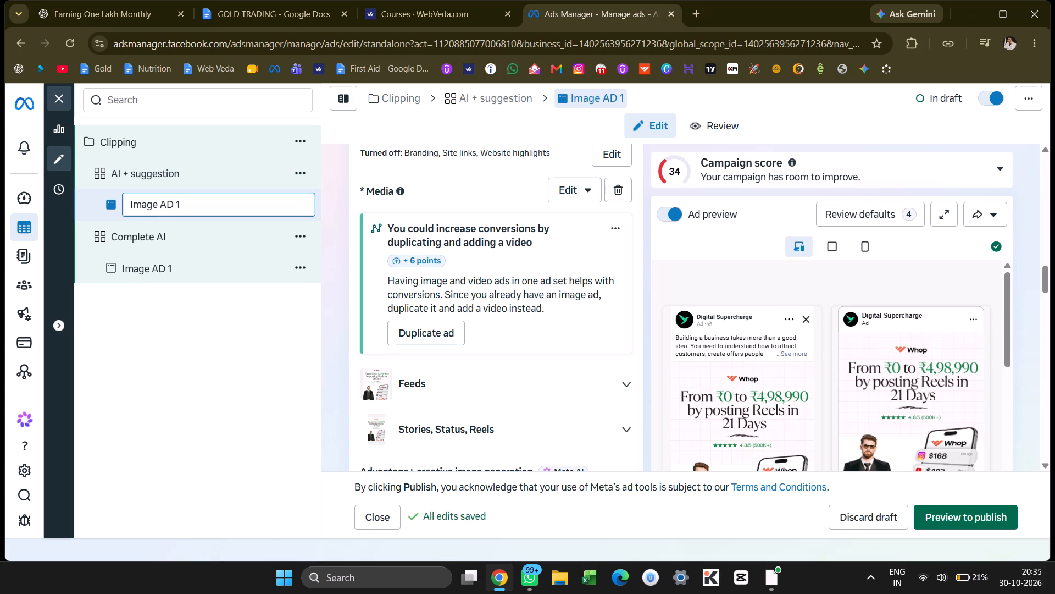
{"action": "left_click", "coordinate": [129, 207]}
{"action": "double_click", "coordinate": [130, 206]}
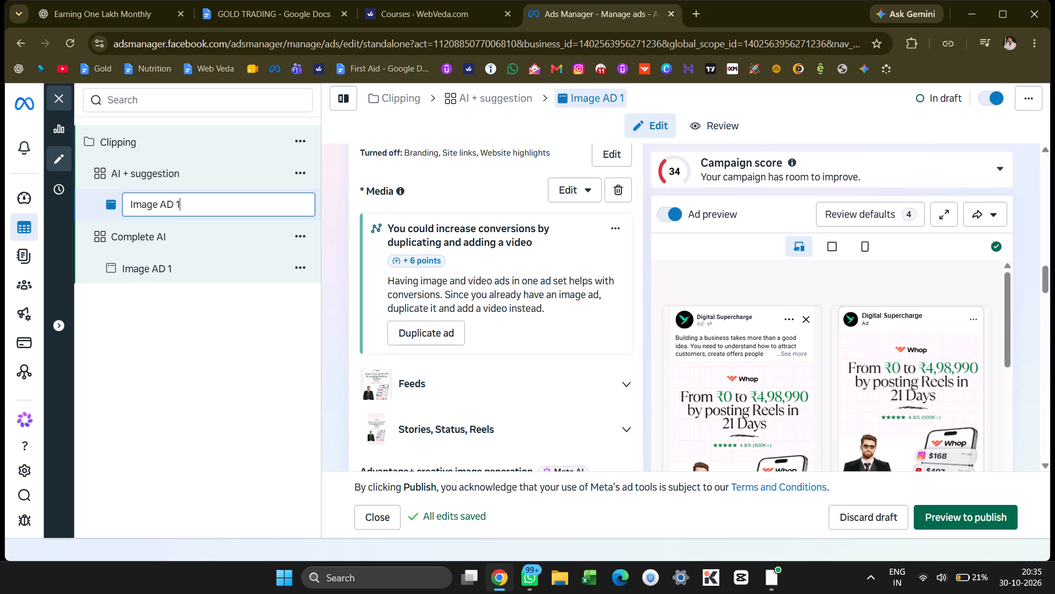
{"action": "left_click", "coordinate": [130, 206]}
{"action": "type", "text": "Whop"}
{"action": "key", "text": "space"}
{"action": "left_click", "coordinate": [220, 200]}
{"action": "key", "text": "BackSpace"}
{"action": "key", "text": "BackSpace"}
{"action": "left_click", "coordinate": [185, 274]}
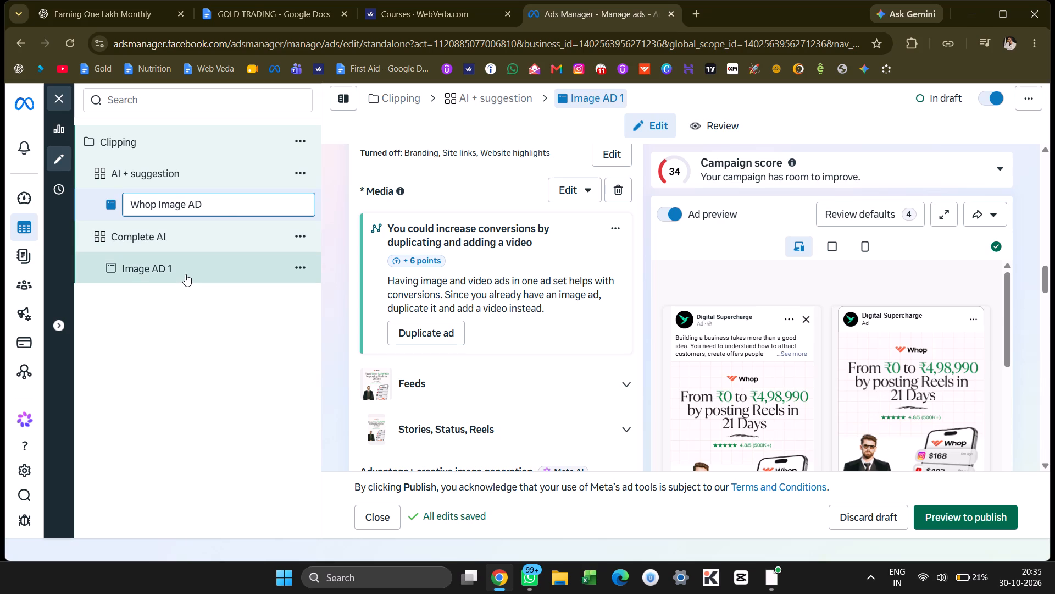
Open Canva in a new tab and browse all projects for the ad design.
{"action": "left_click", "coordinate": [696, 5]}
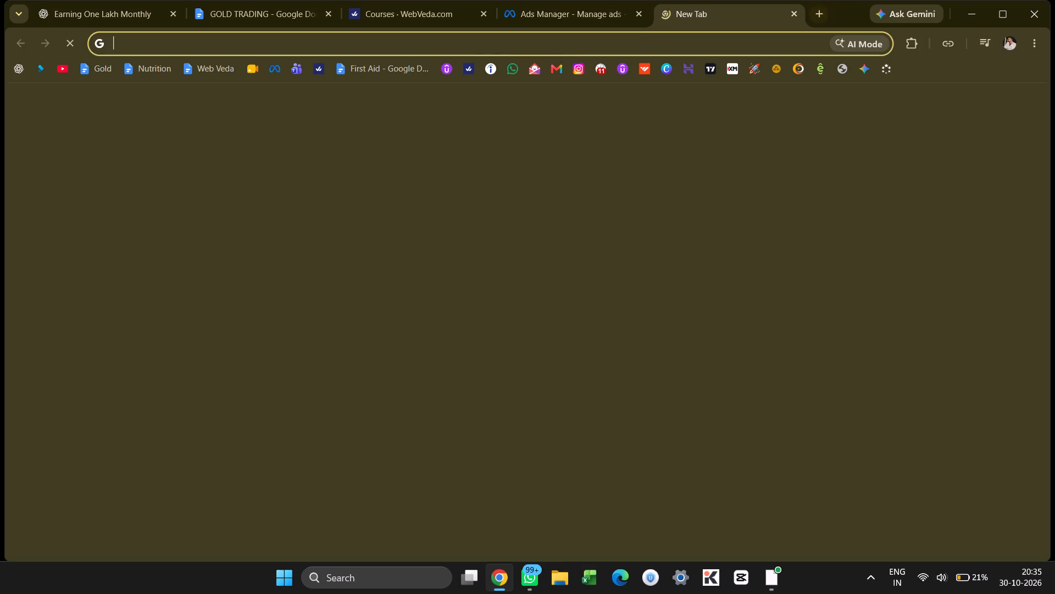
{"action": "left_click", "coordinate": [665, 68]}
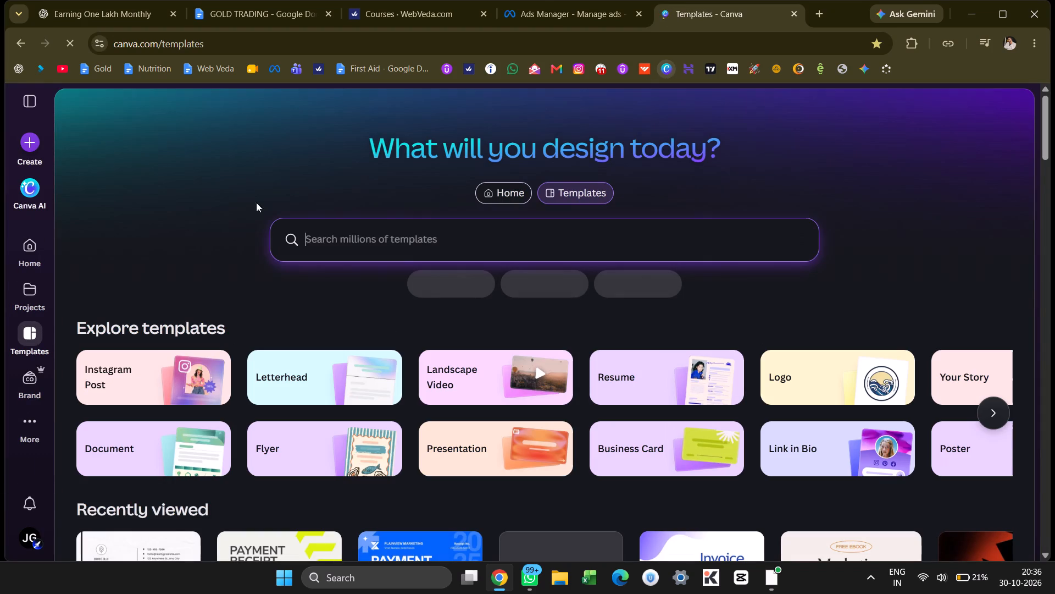
{"action": "left_click", "coordinate": [37, 282]}
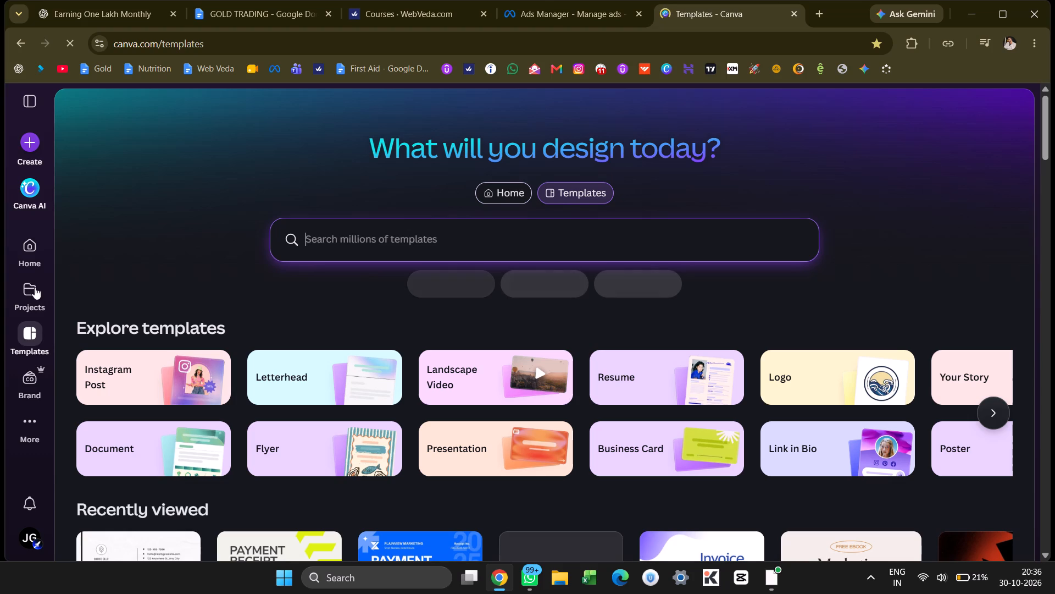
{"action": "left_click", "coordinate": [34, 289]}
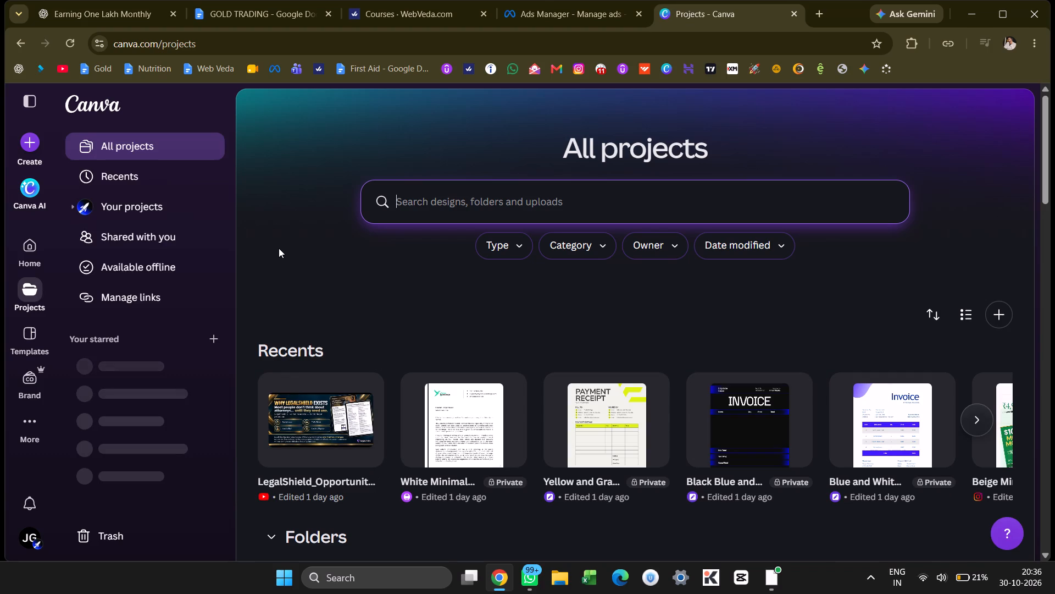
{"action": "scroll", "coordinate": [279, 248], "scroll_direction": "down", "scroll_amount": 3}
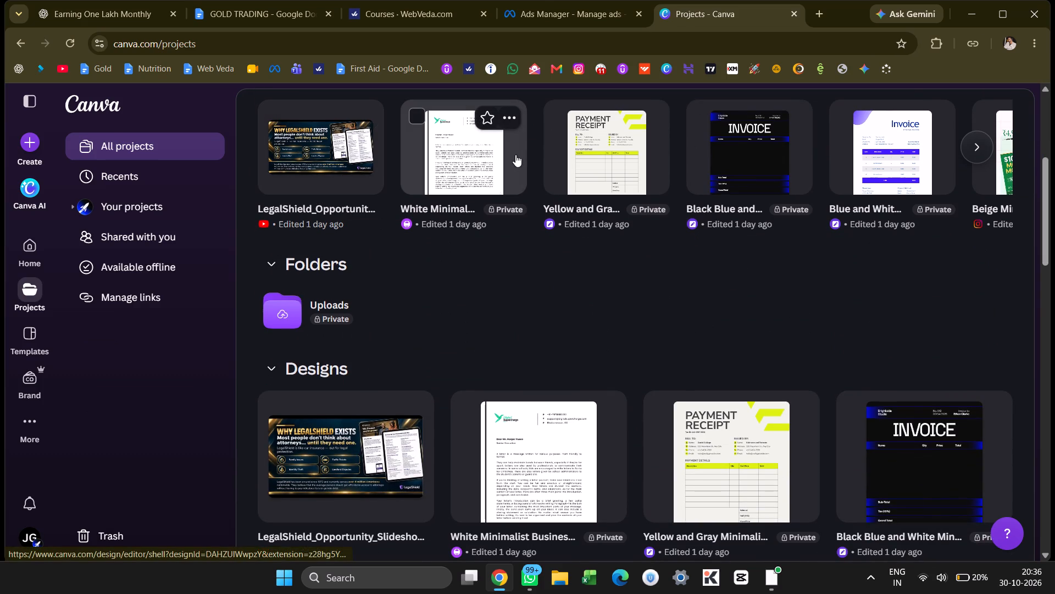
Open the Beige Minimalist Ebook Mockup Instagram Post design from the recent projects.
{"action": "scroll", "coordinate": [649, 202], "scroll_direction": "left", "scroll_amount": 4}
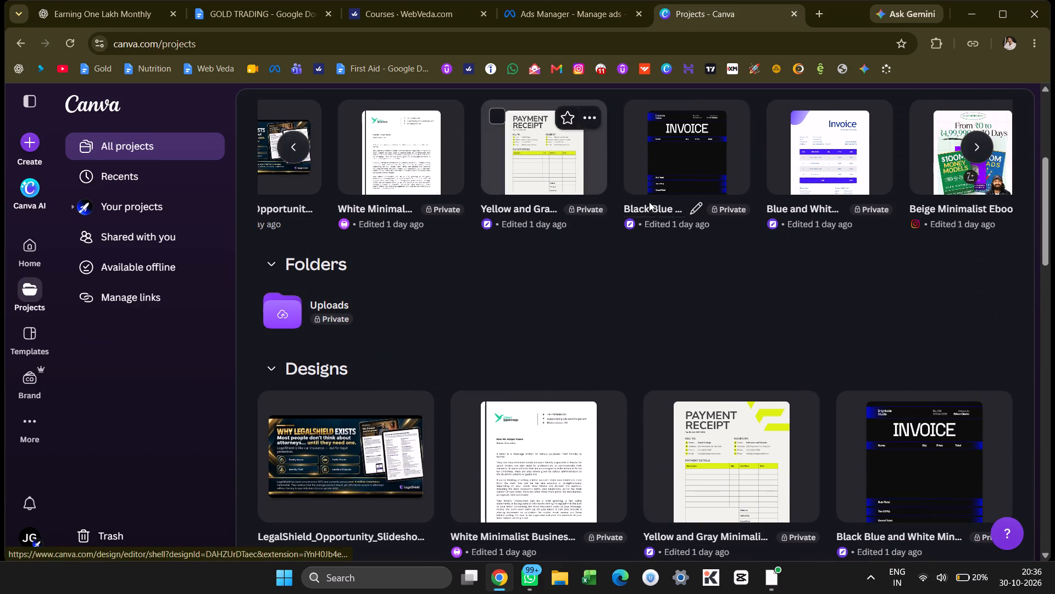
{"action": "scroll", "coordinate": [649, 202], "scroll_direction": "left", "scroll_amount": 2}
{"action": "left_click", "coordinate": [459, 169]}
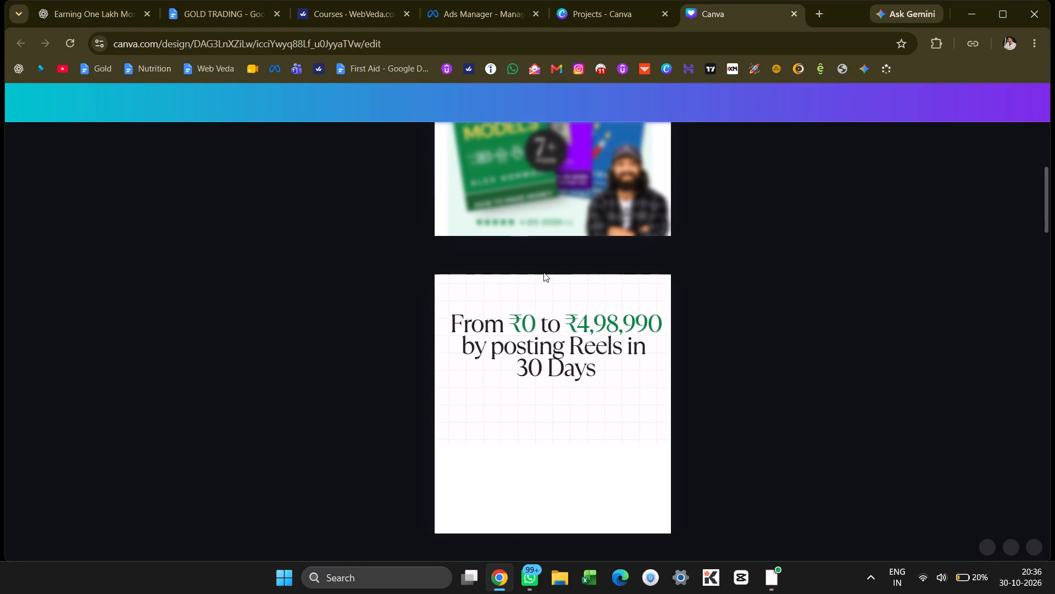
Select the page 2 headline about posting Reels in 30 Days and bring up the design's download settings.
{"action": "scroll", "coordinate": [543, 272], "scroll_direction": "down", "scroll_amount": 2}
{"action": "scroll", "coordinate": [543, 272], "scroll_direction": "up", "scroll_amount": 1}
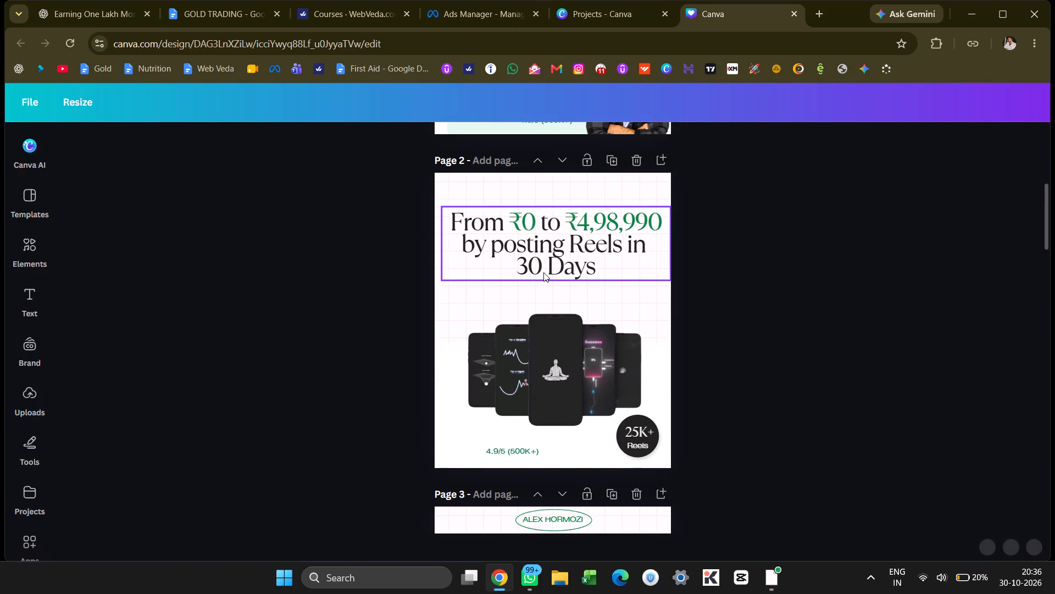
{"action": "left_click", "coordinate": [543, 272]}
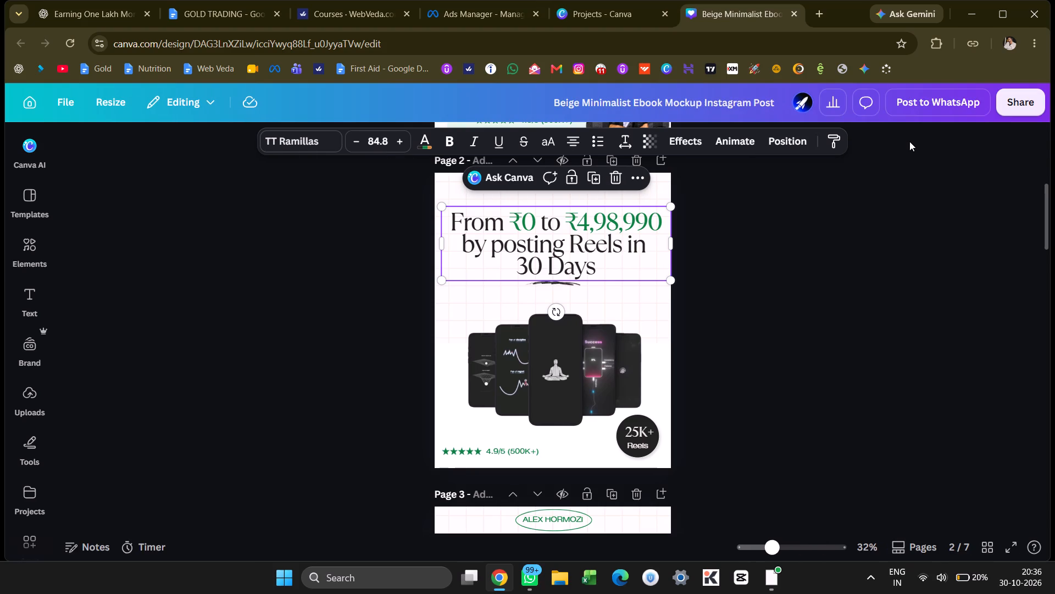
{"action": "left_click", "coordinate": [1014, 107]}
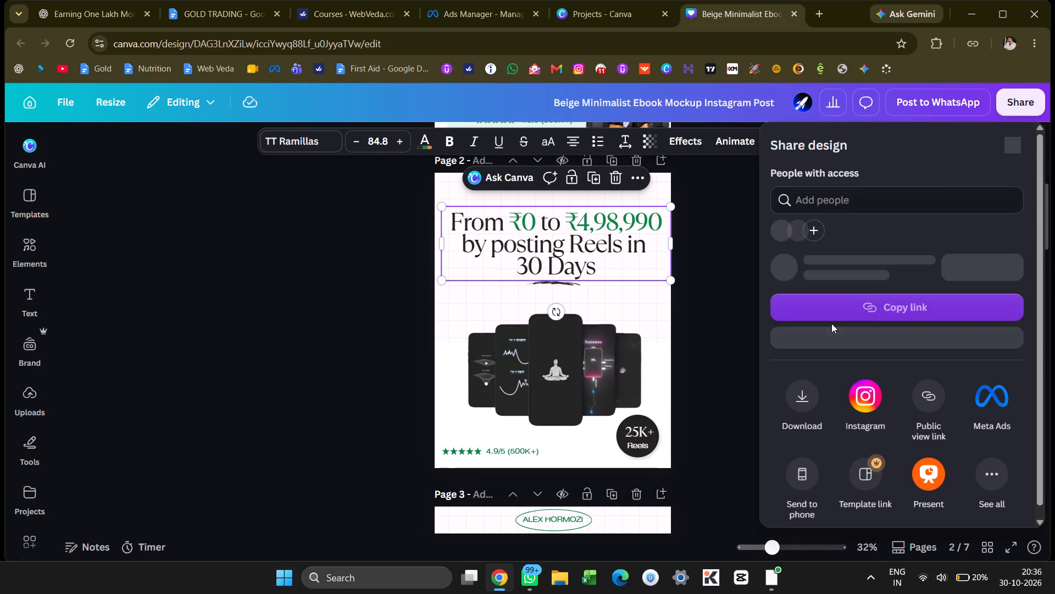
{"action": "left_click", "coordinate": [813, 383]}
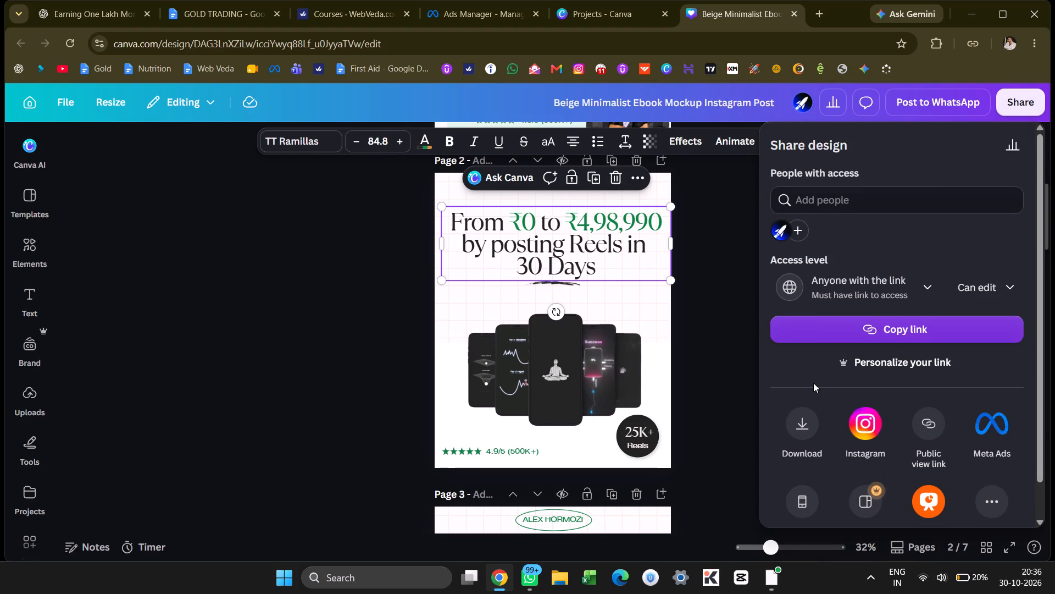
{"action": "left_click", "coordinate": [808, 409]}
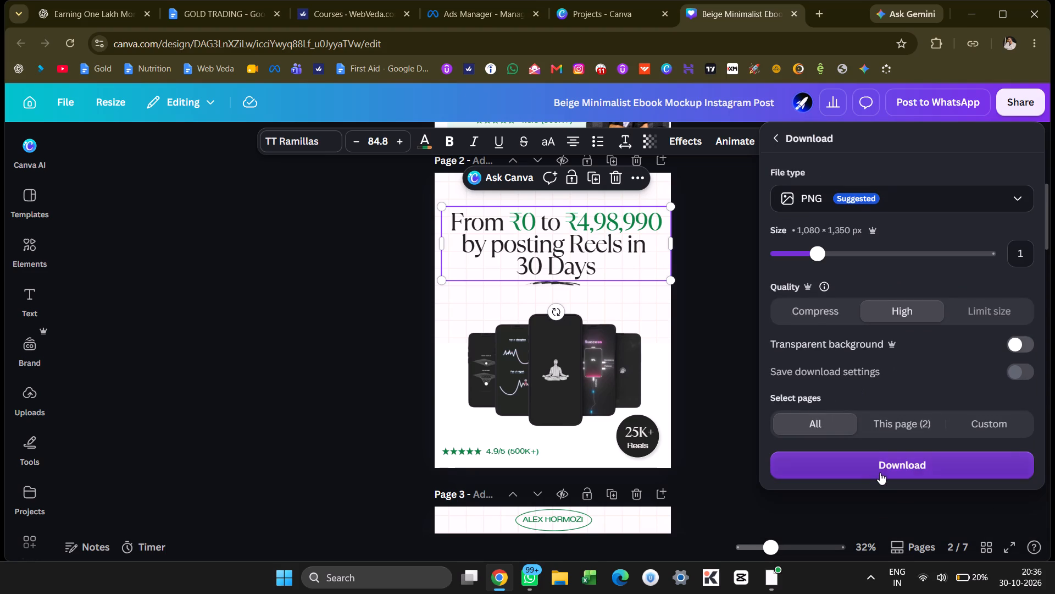
Download only page 2 of the Beige Minimalist Ebook Mockup Instagram Post design as a PNG at high quality.
{"action": "left_click", "coordinate": [875, 427]}
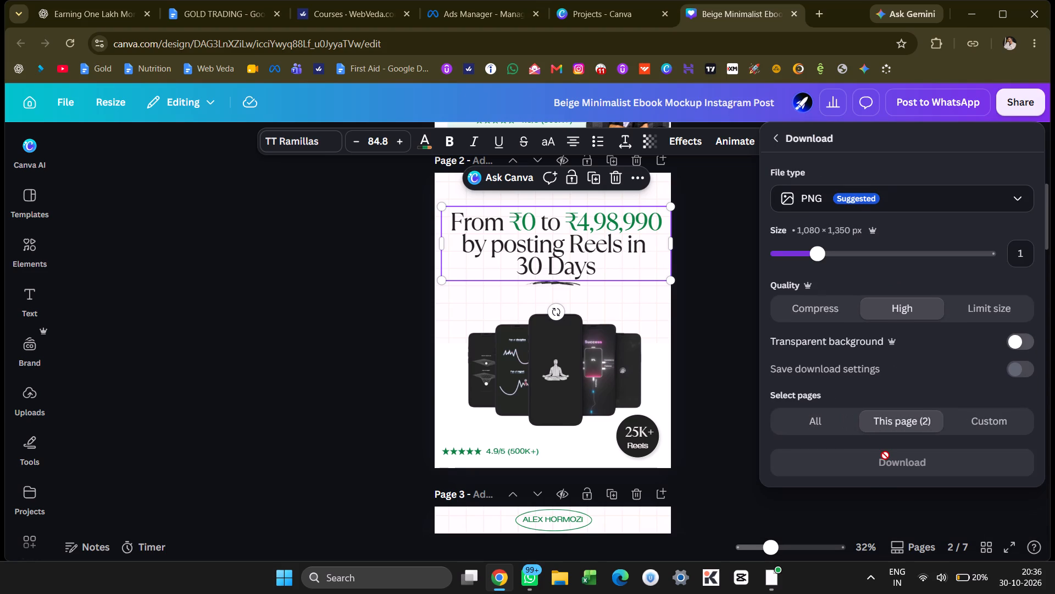
{"action": "left_click", "coordinate": [885, 455]}
{"action": "left_click", "coordinate": [885, 455]}
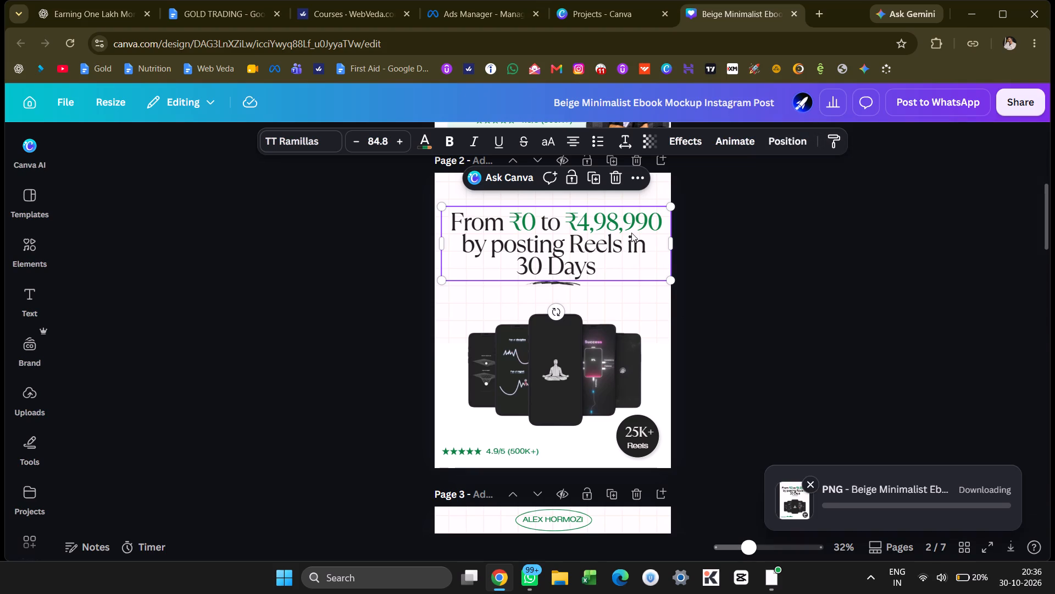
Back in Ads Manager, replace the media of Image AD 1 under Complete AI by uploading the downloaded "posting Reels in 30 Days" image.
{"action": "left_click", "coordinate": [343, 9]}
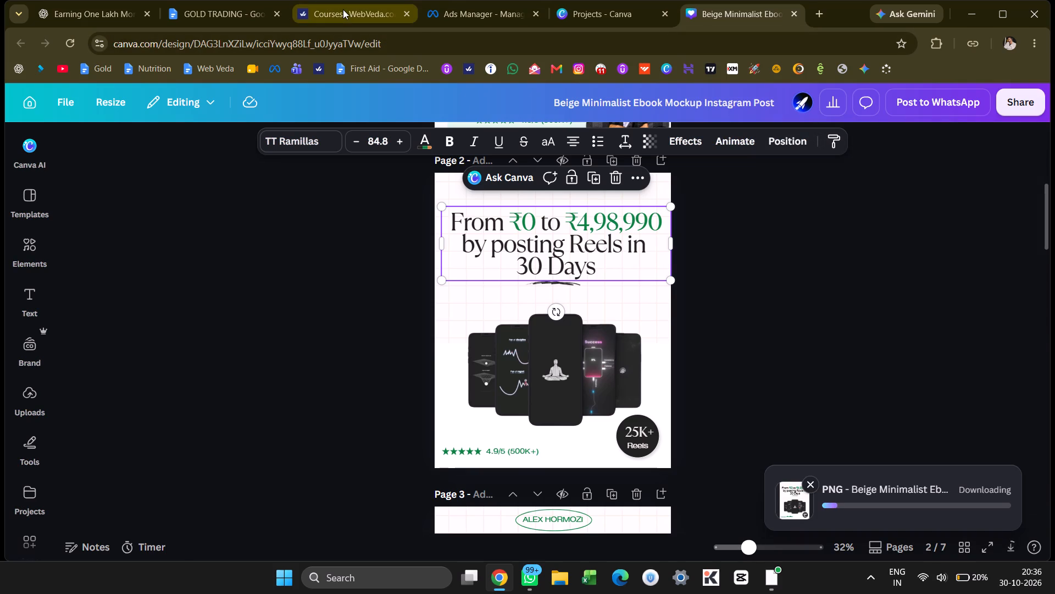
{"action": "left_click", "coordinate": [439, 16]}
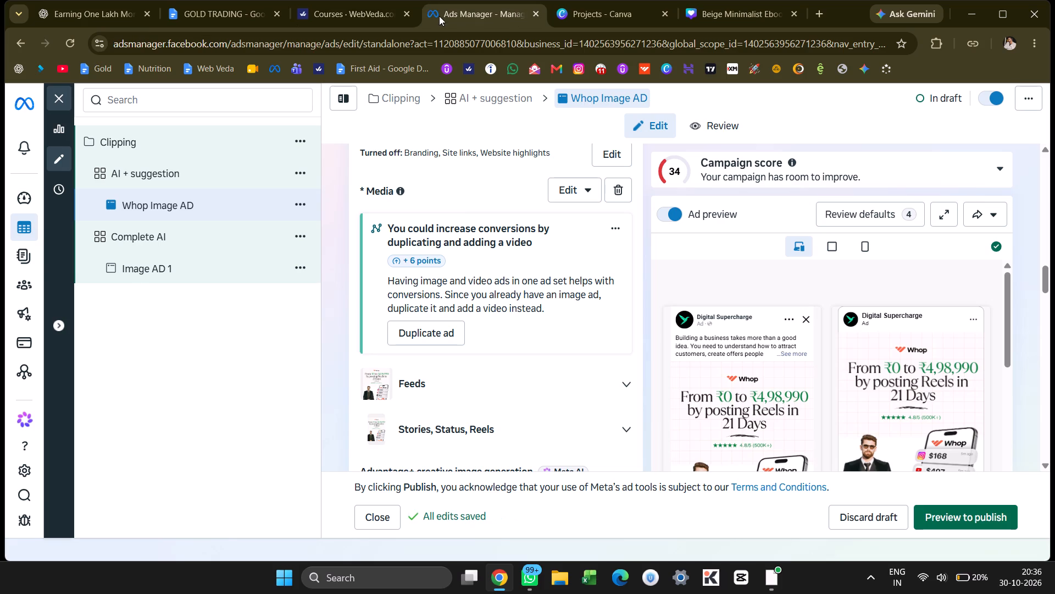
{"action": "scroll", "coordinate": [460, 377], "scroll_direction": "up", "scroll_amount": 1}
{"action": "scroll", "coordinate": [460, 377], "scroll_direction": "down", "scroll_amount": 1}
{"action": "left_click", "coordinate": [233, 260]}
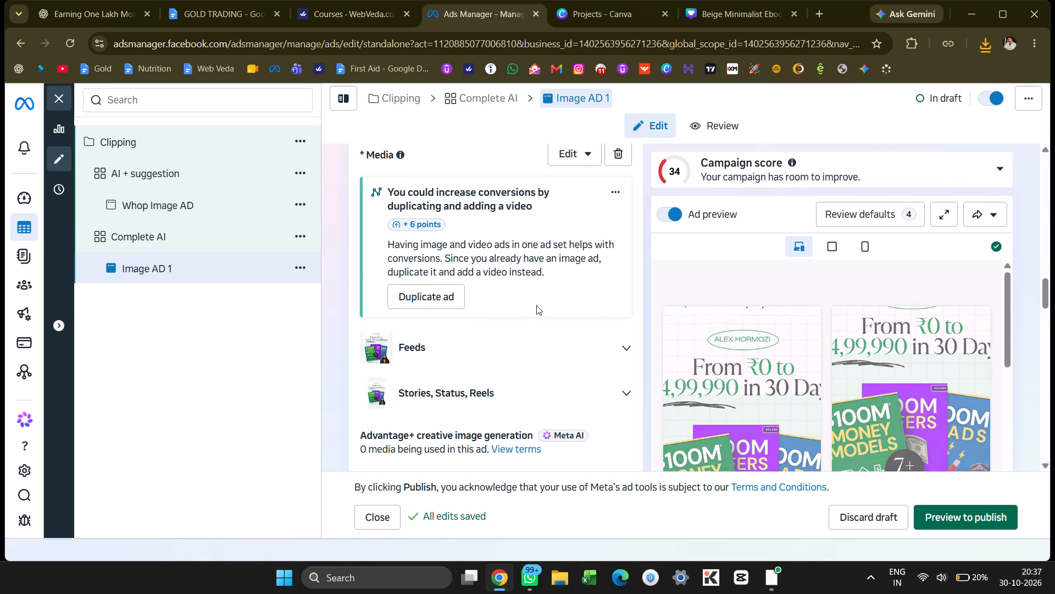
{"action": "scroll", "coordinate": [536, 305], "scroll_direction": "down", "scroll_amount": 1}
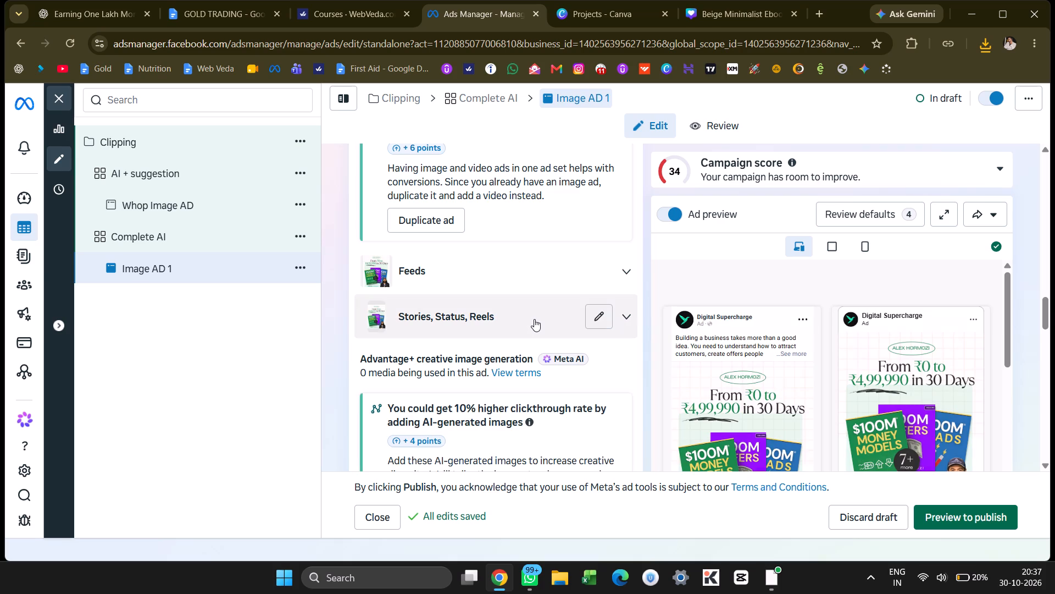
{"action": "scroll", "coordinate": [534, 319], "scroll_direction": "up", "scroll_amount": 4}
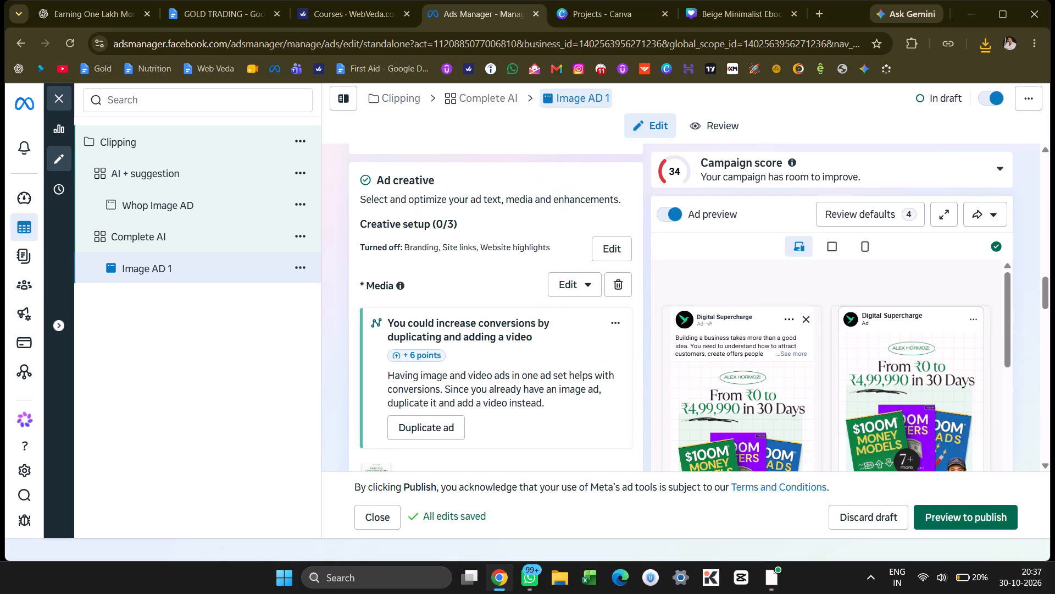
{"action": "left_click", "coordinate": [578, 276]}
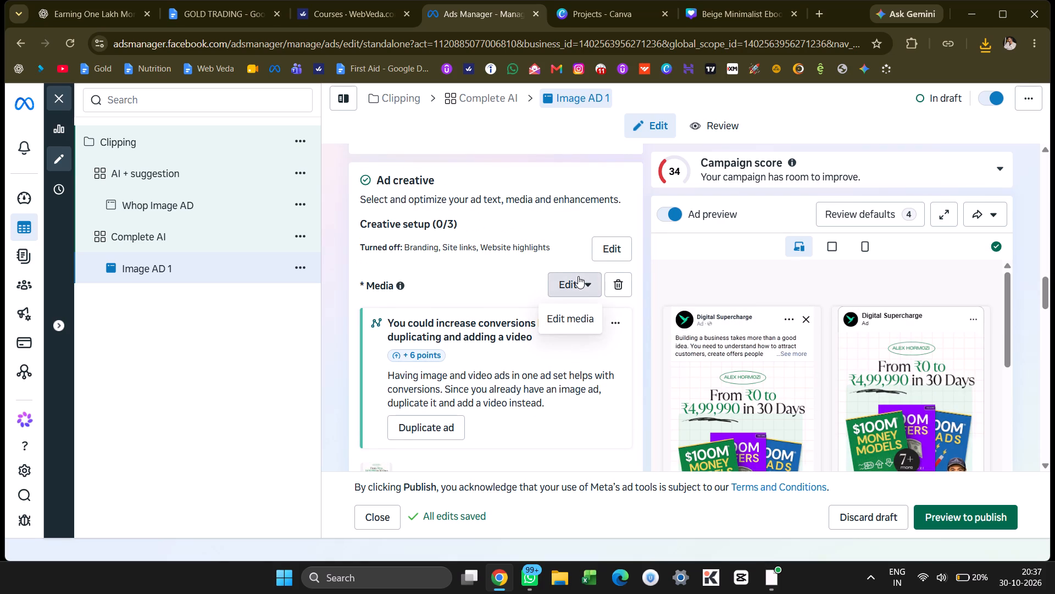
{"action": "left_click", "coordinate": [574, 318]}
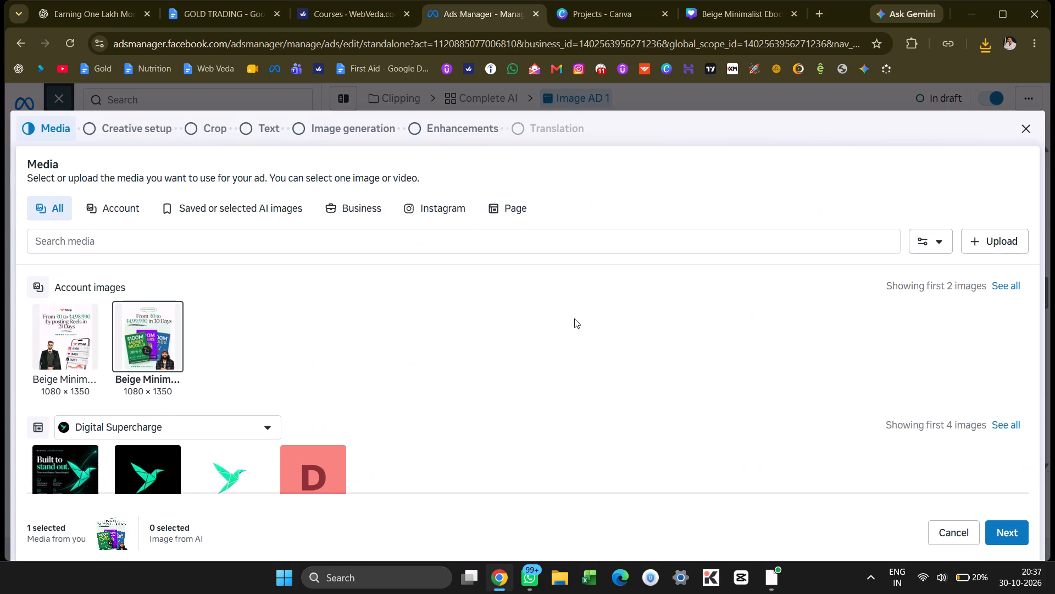
{"action": "left_click", "coordinate": [1002, 244]}
{"action": "double_click", "coordinate": [197, 119]}
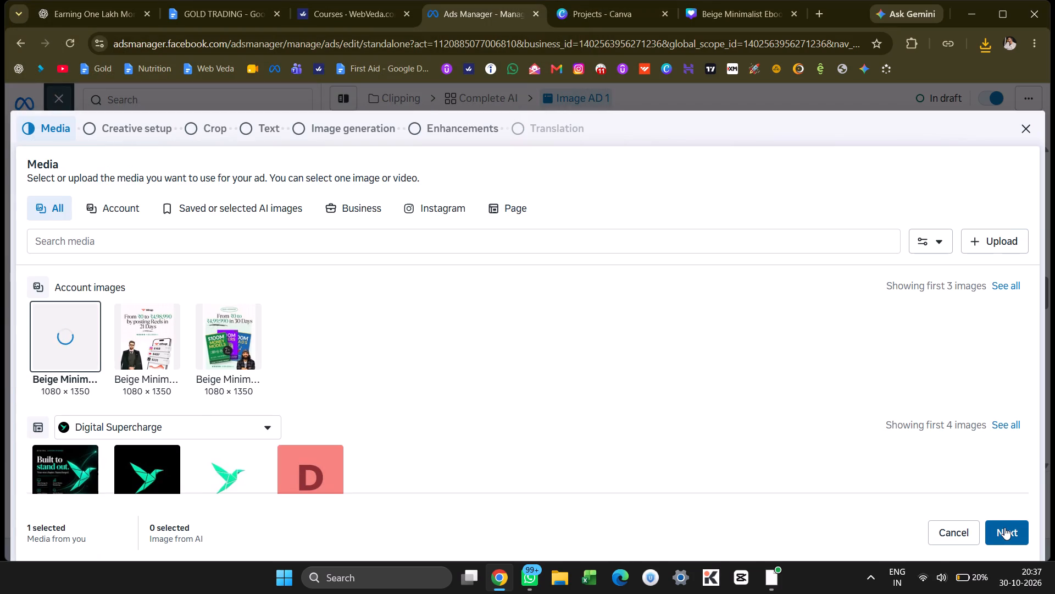
{"action": "left_click", "coordinate": [1004, 527]}
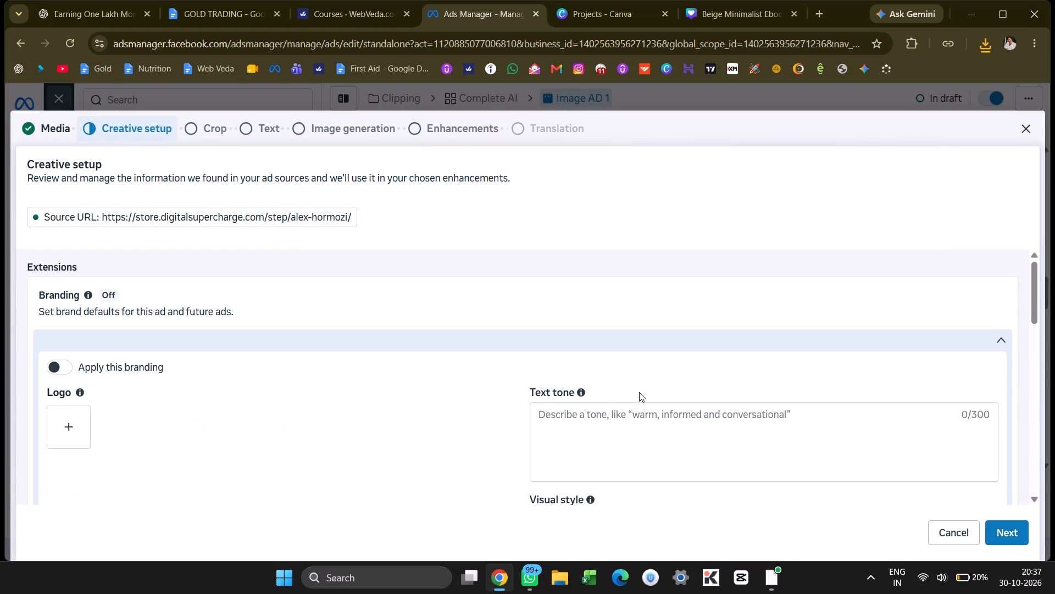
Review the creative setup and proceed through the crop and text stages to image generation, leaving their settings as they are.
{"action": "scroll", "coordinate": [639, 392], "scroll_direction": "down", "scroll_amount": 1}
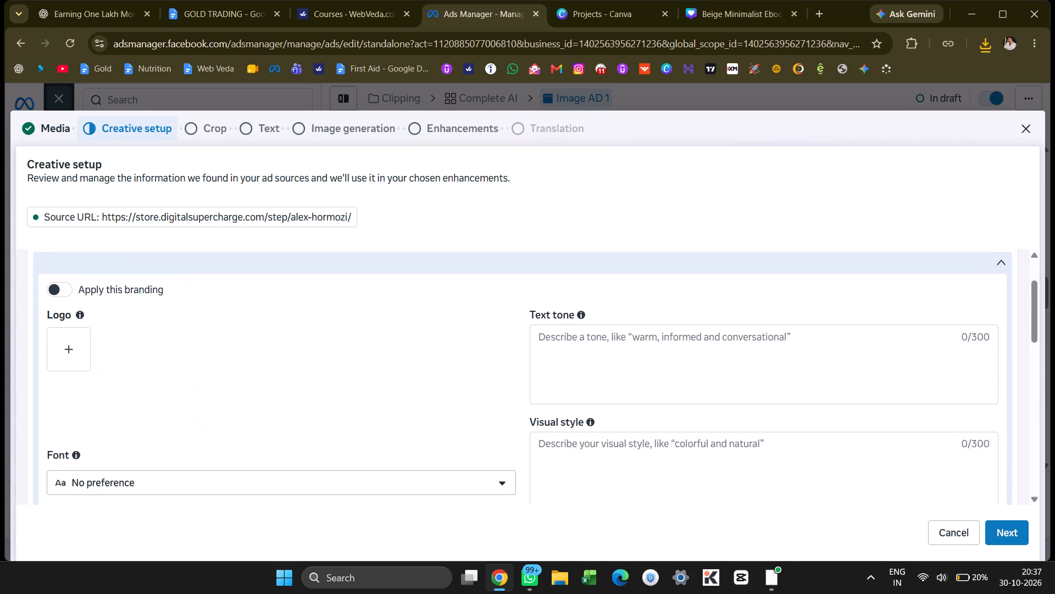
{"action": "scroll", "coordinate": [639, 392], "scroll_direction": "down", "scroll_amount": 7}
{"action": "scroll", "coordinate": [639, 392], "scroll_direction": "up", "scroll_amount": 4}
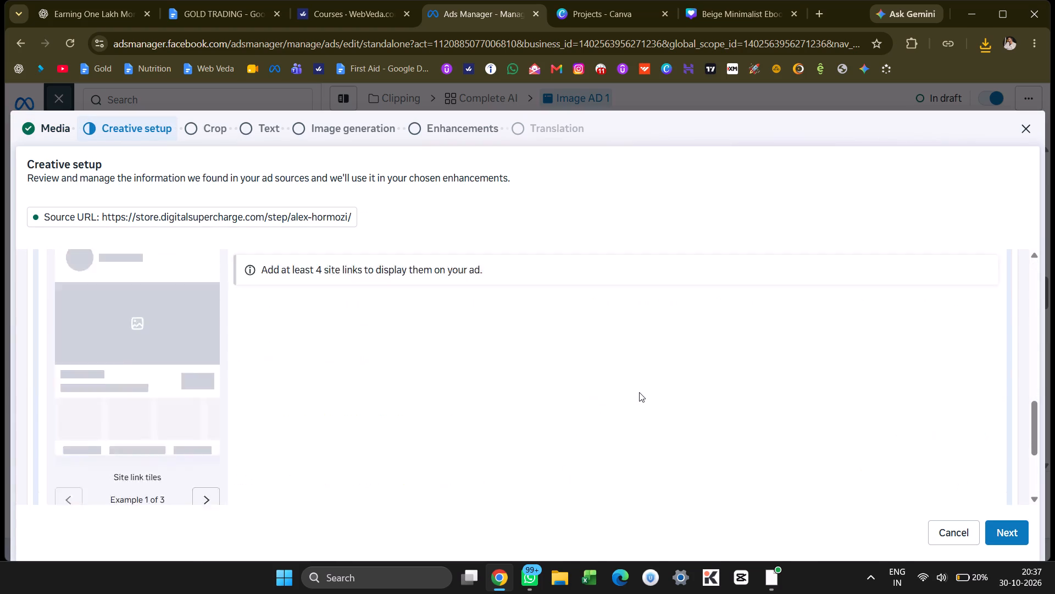
{"action": "scroll", "coordinate": [639, 392], "scroll_direction": "up", "scroll_amount": 2}
{"action": "left_click", "coordinate": [1000, 532]}
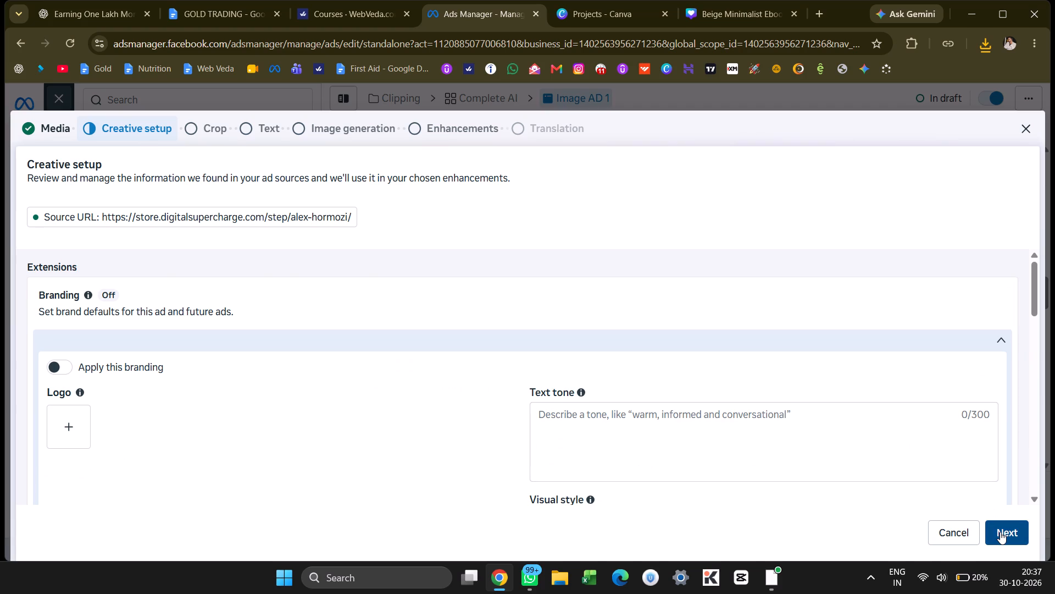
{"action": "left_click", "coordinate": [1000, 532]}
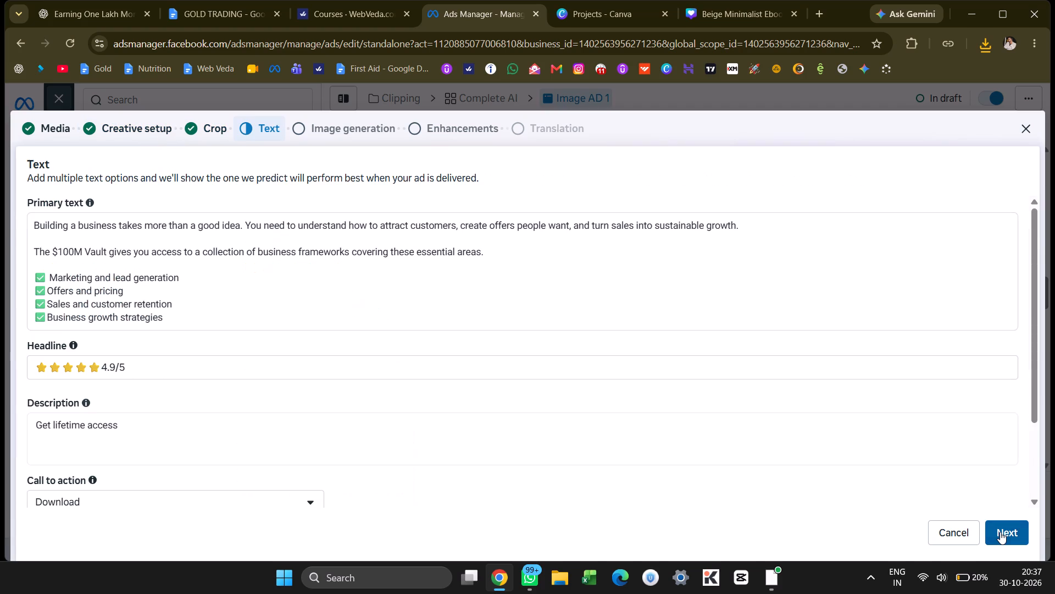
{"action": "left_click", "coordinate": [1000, 532]}
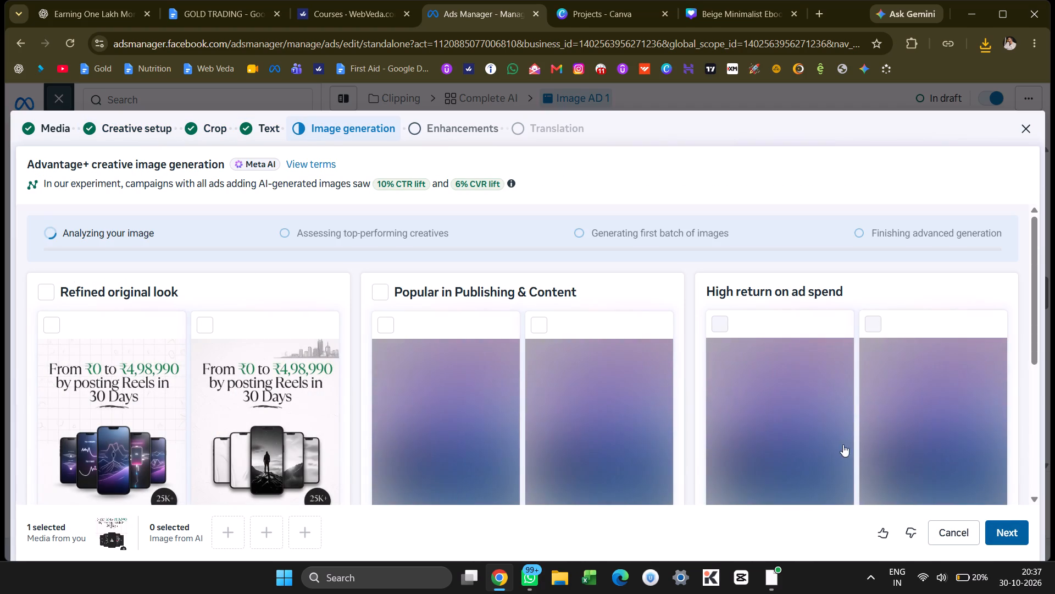
Review the AI-generated image variations for Image AD 1 and proceed to the enhancements stage without selecting any of them.
{"action": "scroll", "coordinate": [659, 335], "scroll_direction": "down", "scroll_amount": 1}
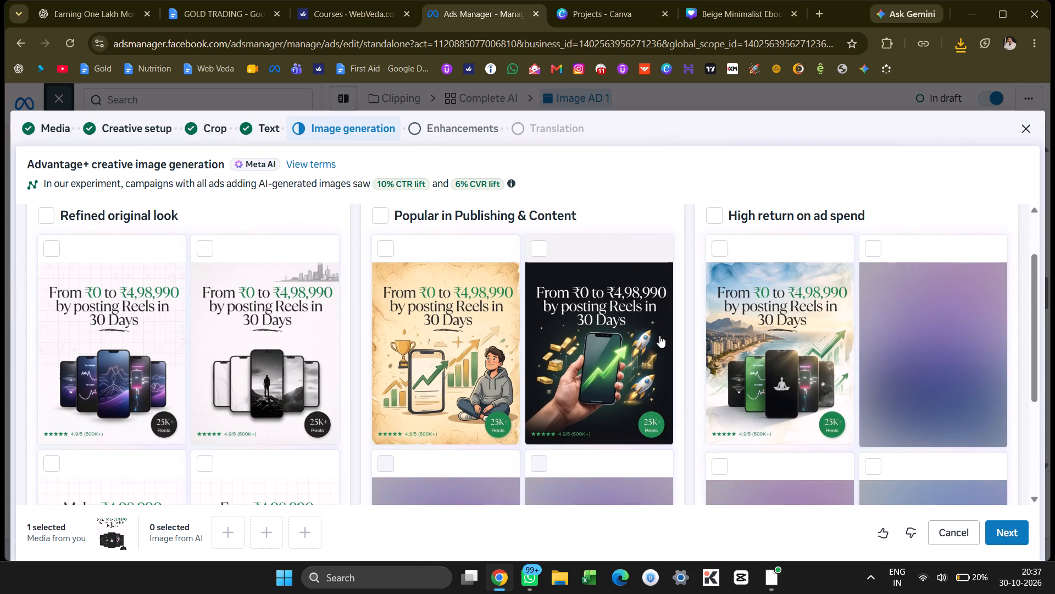
{"action": "scroll", "coordinate": [659, 335], "scroll_direction": "down", "scroll_amount": 2}
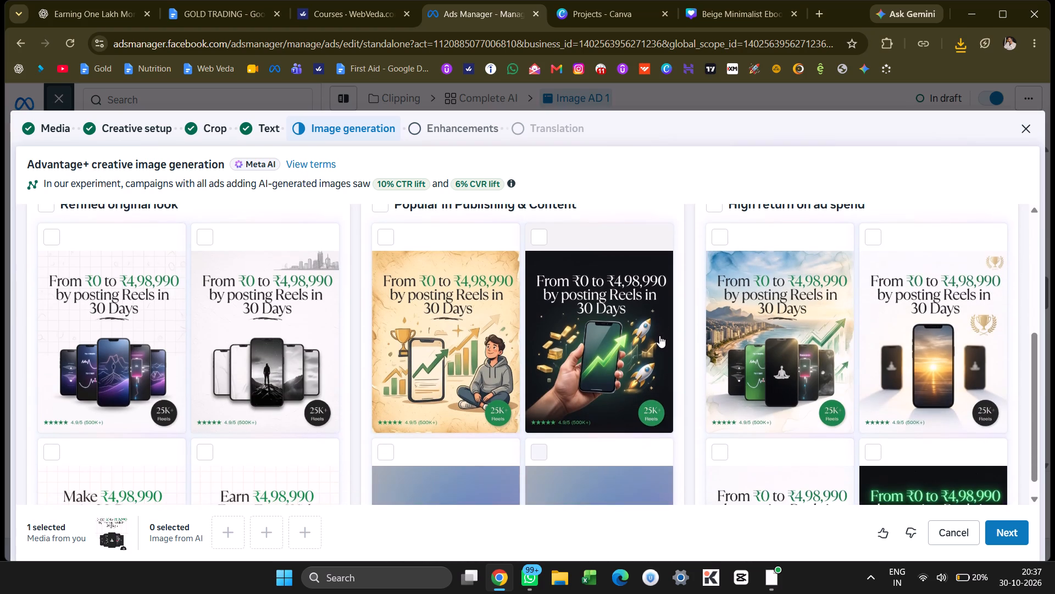
{"action": "scroll", "coordinate": [659, 335], "scroll_direction": "down", "scroll_amount": 2}
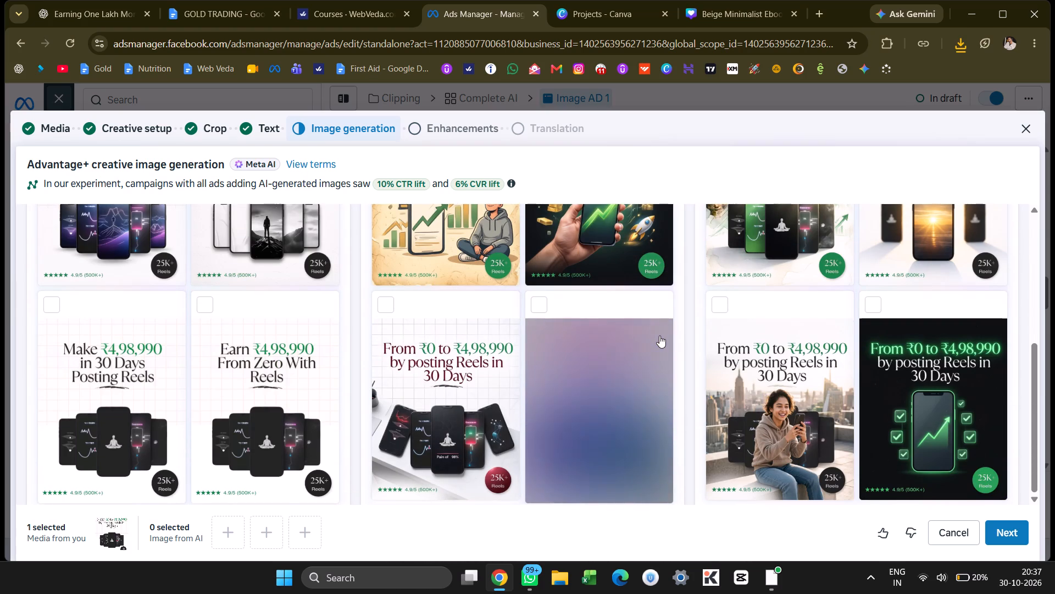
{"action": "scroll", "coordinate": [659, 335], "scroll_direction": "up", "scroll_amount": 12}
{"action": "scroll", "coordinate": [659, 335], "scroll_direction": "down", "scroll_amount": 6}
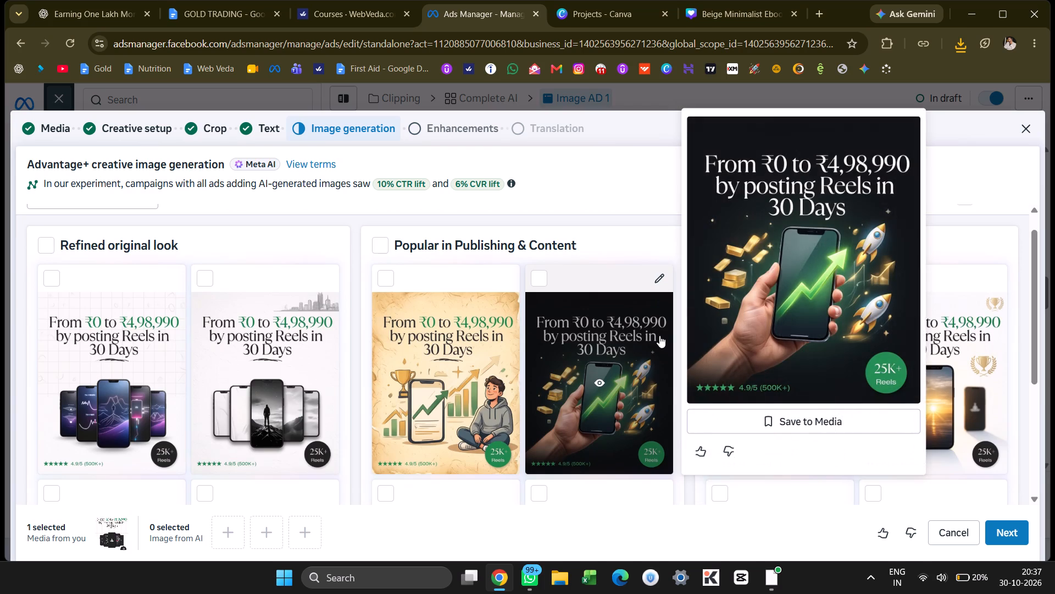
{"action": "scroll", "coordinate": [659, 335], "scroll_direction": "down", "scroll_amount": 4}
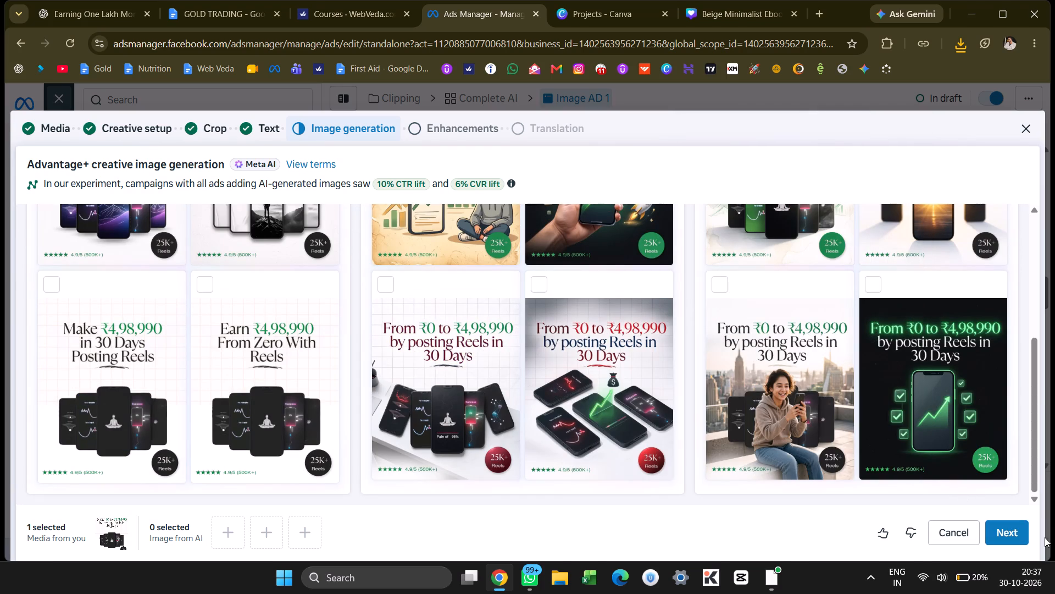
{"action": "left_click", "coordinate": [1013, 535]}
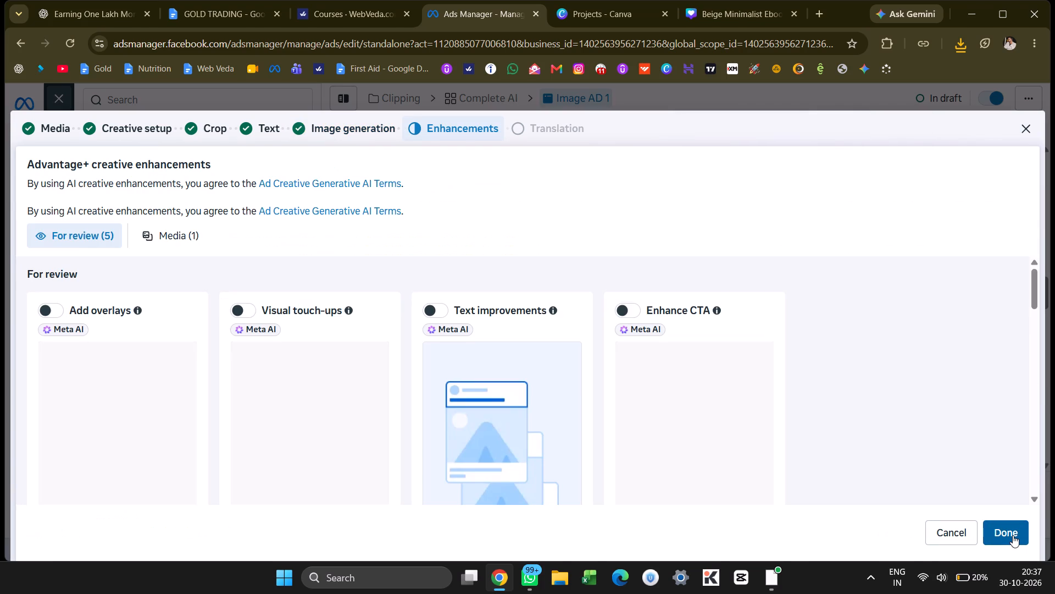
Review the suggested creative enhancements, turn on only Enhance CTA, and finish the media setup.
{"action": "scroll", "coordinate": [778, 338], "scroll_direction": "down", "scroll_amount": 2}
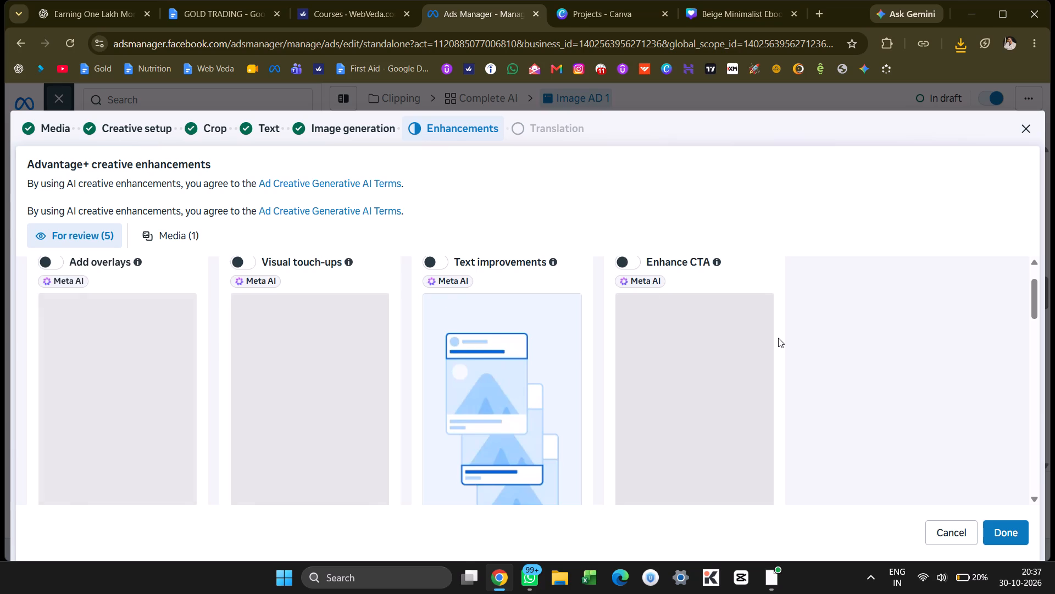
{"action": "scroll", "coordinate": [778, 338], "scroll_direction": "down", "scroll_amount": 2}
{"action": "scroll", "coordinate": [778, 338], "scroll_direction": "up", "scroll_amount": 2}
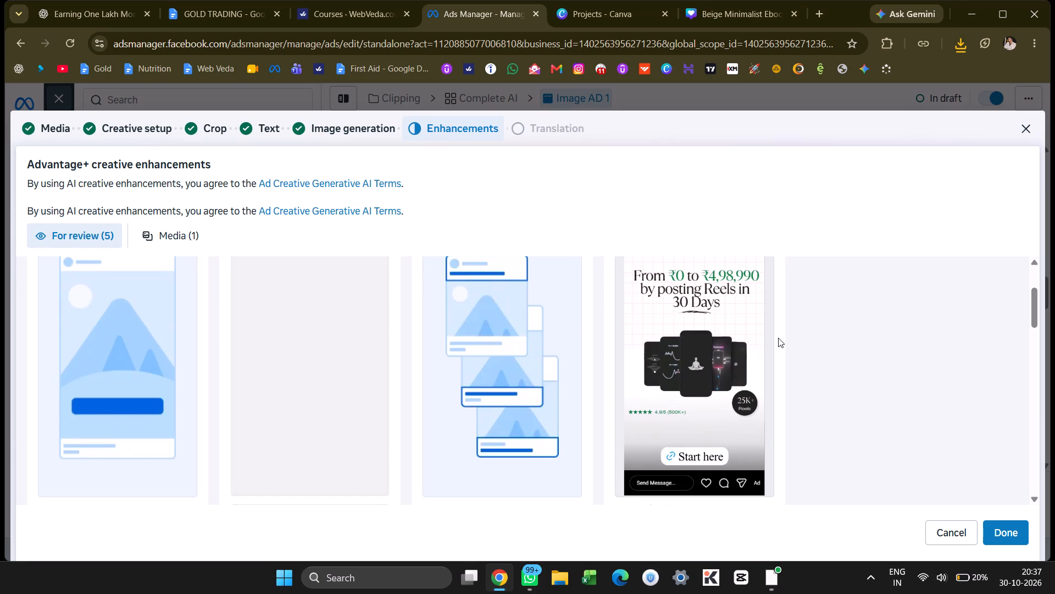
{"action": "scroll", "coordinate": [778, 338], "scroll_direction": "up", "scroll_amount": 3}
{"action": "left_click", "coordinate": [632, 314]}
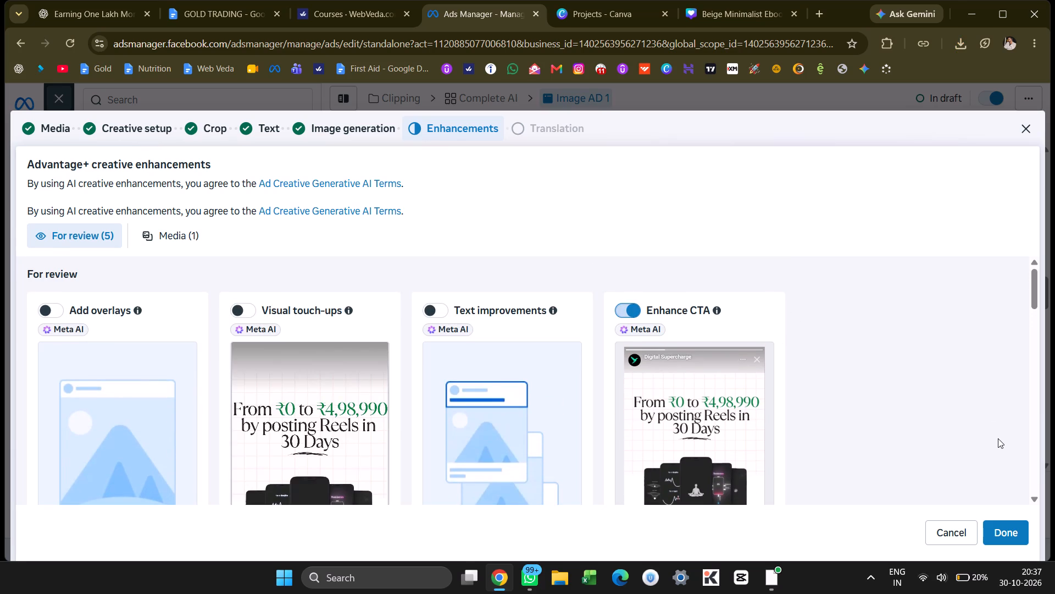
{"action": "left_click", "coordinate": [1016, 536]}
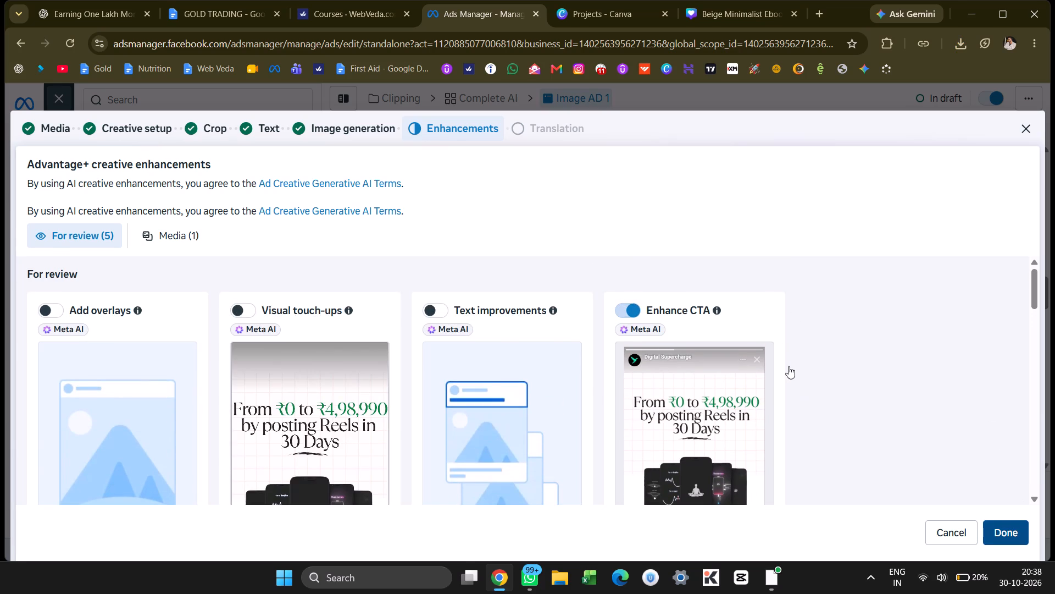
Check the ad preview of Image AD 1 and replace its star-rating headline with "Instant Access".
{"action": "scroll", "coordinate": [789, 366], "scroll_direction": "down", "scroll_amount": 1}
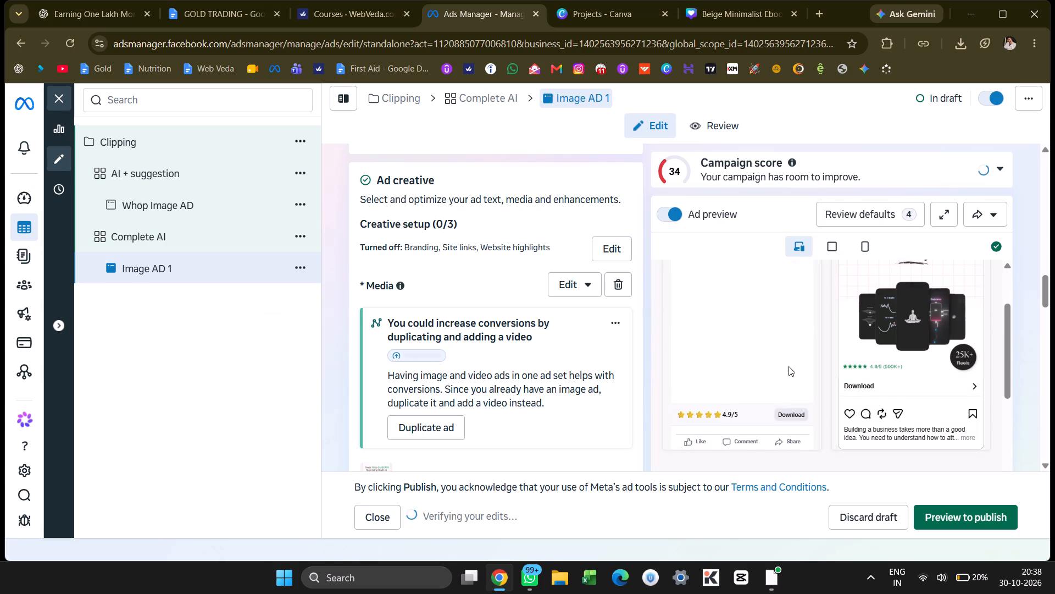
{"action": "scroll", "coordinate": [789, 366], "scroll_direction": "up", "scroll_amount": 1}
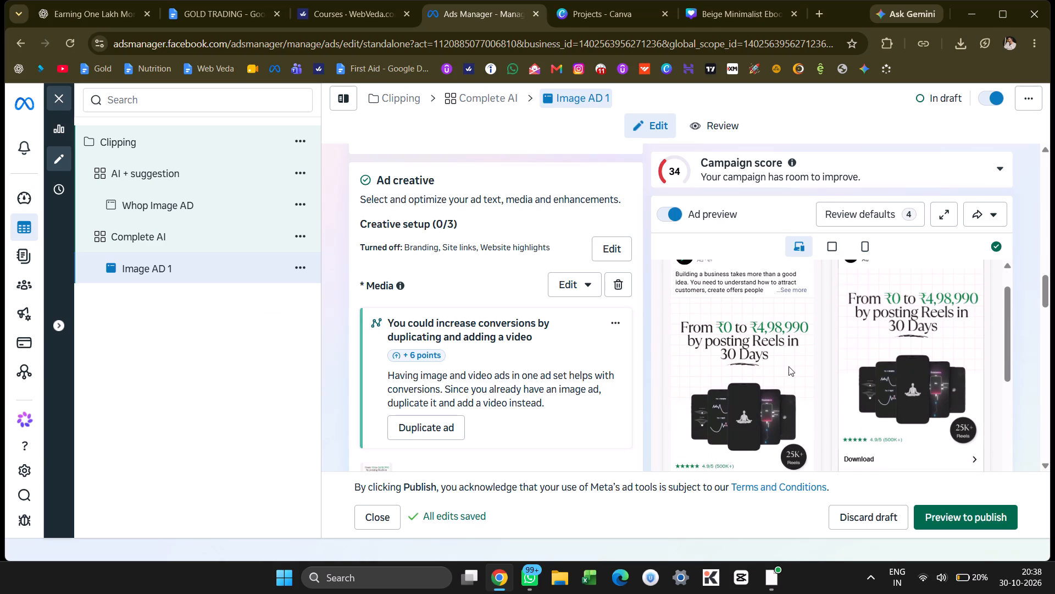
{"action": "scroll", "coordinate": [789, 366], "scroll_direction": "up", "scroll_amount": 1}
{"action": "scroll", "coordinate": [789, 366], "scroll_direction": "down", "scroll_amount": 1}
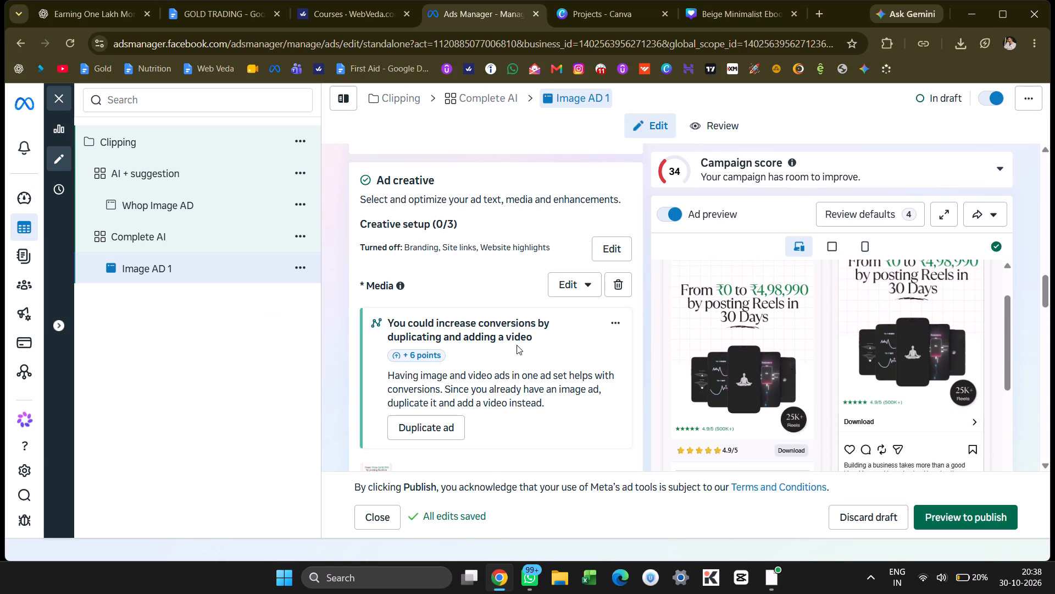
{"action": "scroll", "coordinate": [517, 345], "scroll_direction": "down", "scroll_amount": 8}
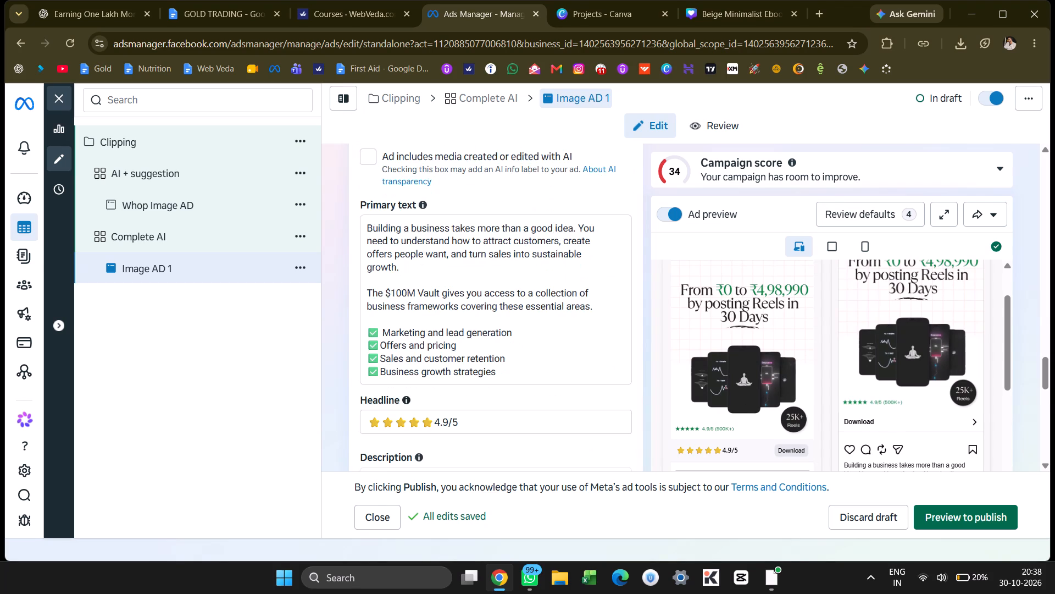
{"action": "scroll", "coordinate": [517, 345], "scroll_direction": "down", "scroll_amount": 1}
{"action": "left_click_drag", "start_coordinate": [468, 333], "coordinate": [306, 323]}
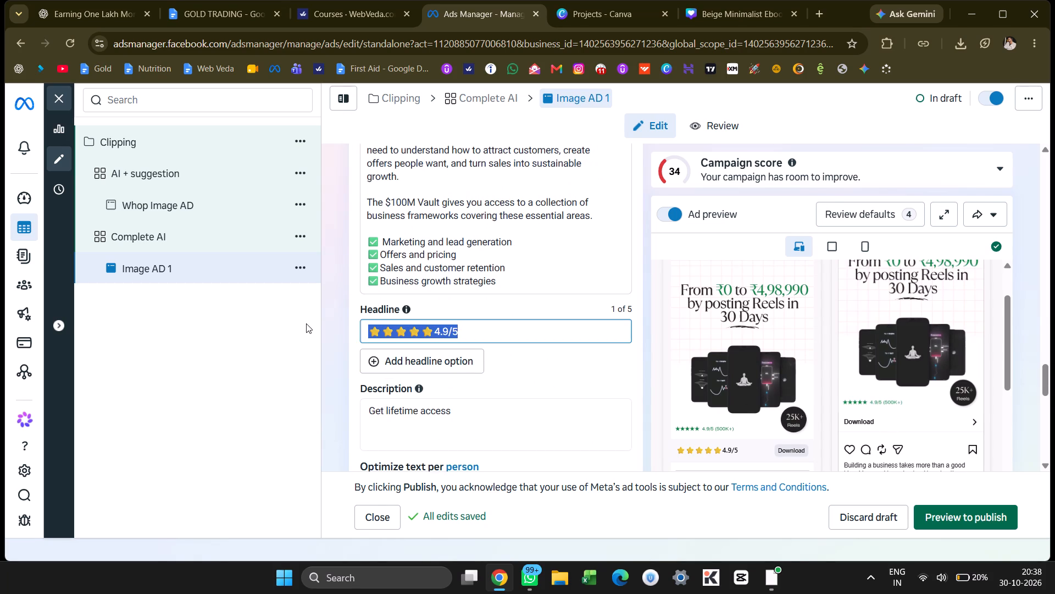
{"action": "type", "text": "Instant Access"}
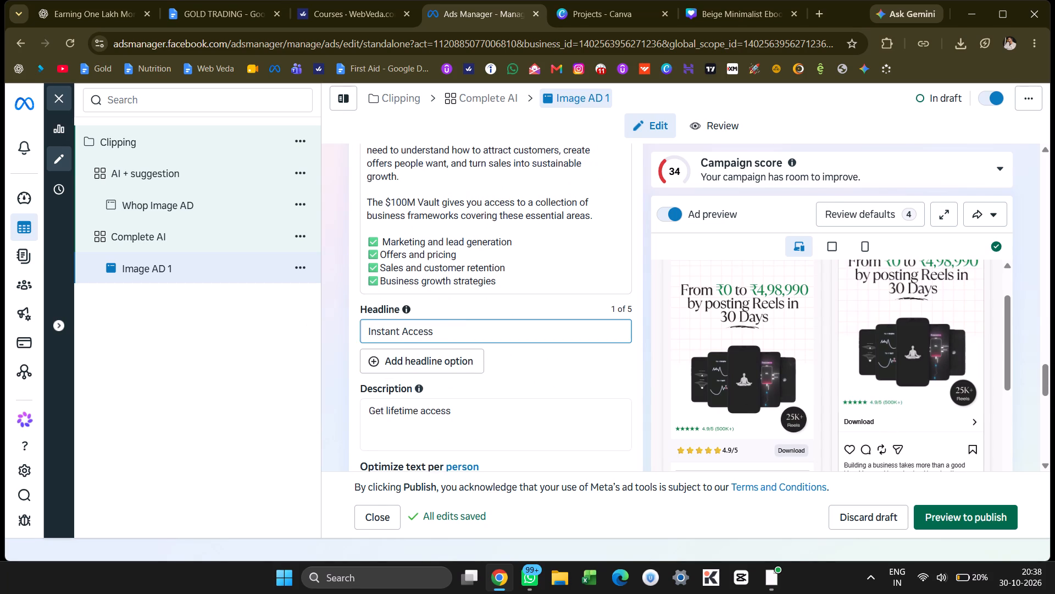
{"action": "left_click", "coordinate": [490, 306]}
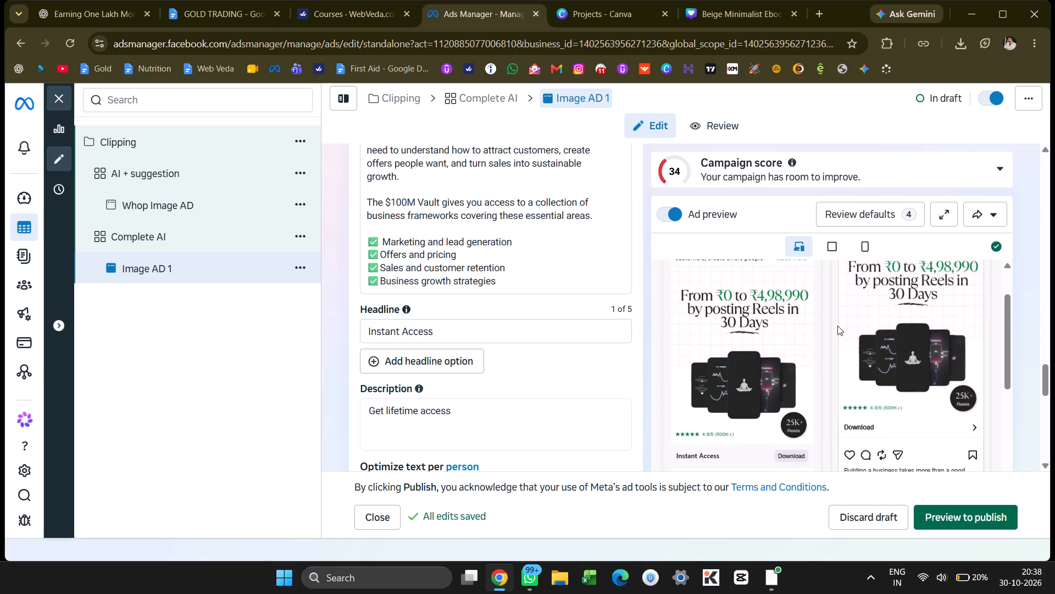
{"action": "scroll", "coordinate": [853, 339], "scroll_direction": "up", "scroll_amount": 5}
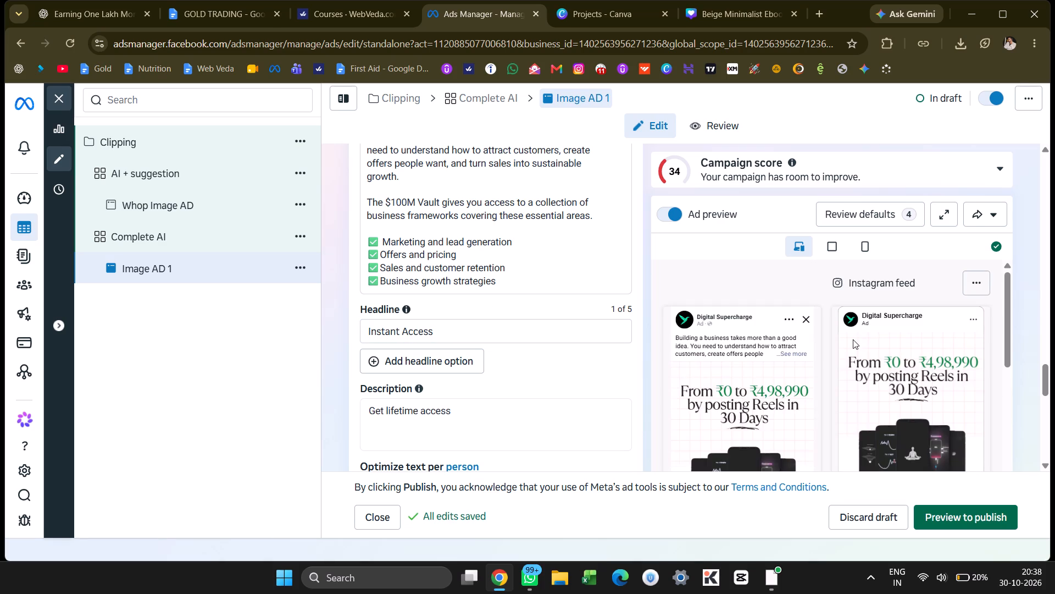
{"action": "scroll", "coordinate": [853, 339], "scroll_direction": "up", "scroll_amount": 2}
{"action": "scroll", "coordinate": [648, 300], "scroll_direction": "up", "scroll_amount": 16}
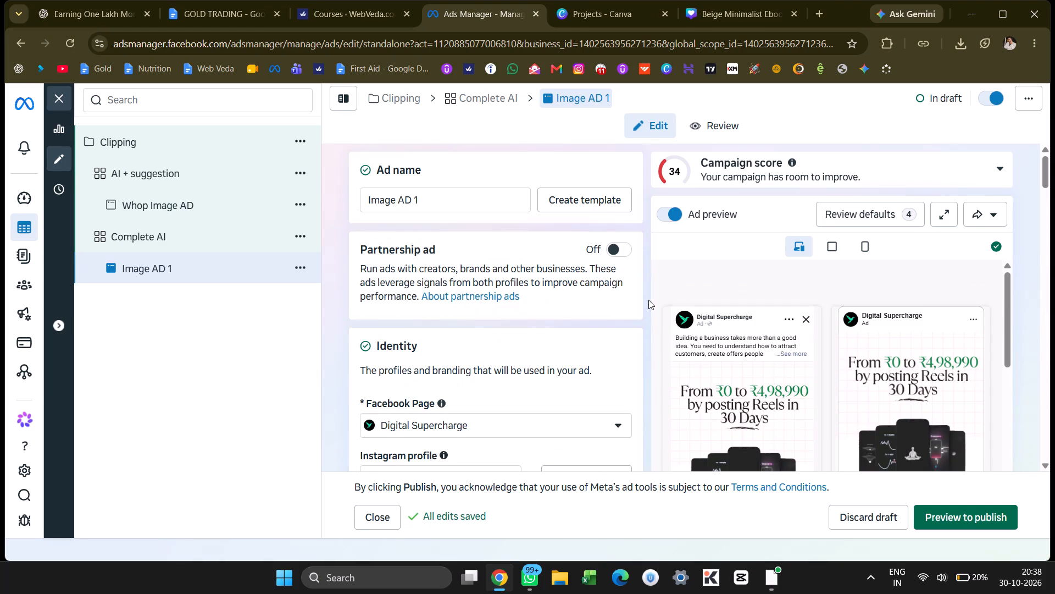
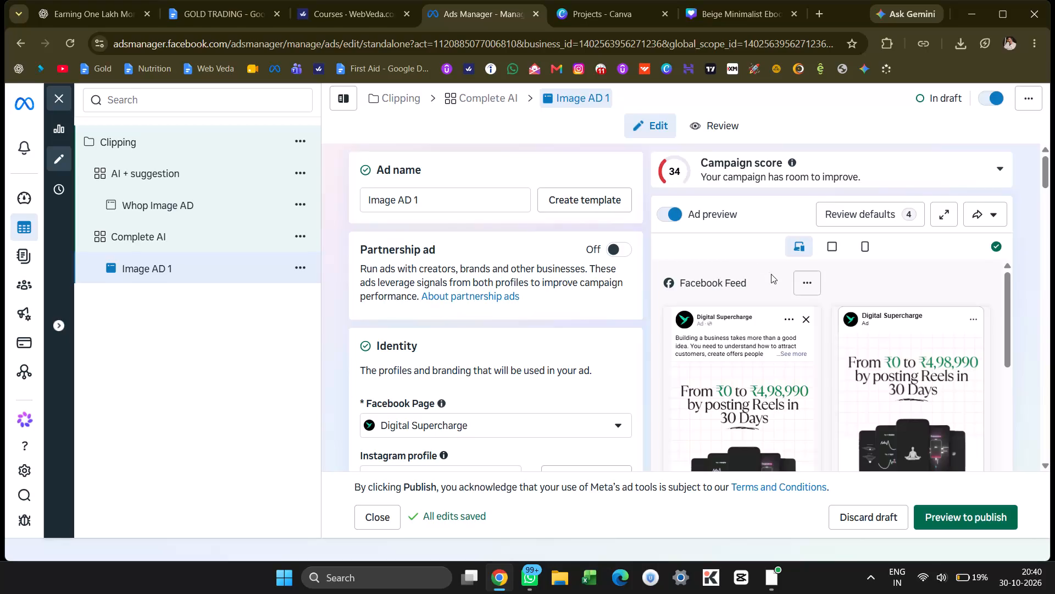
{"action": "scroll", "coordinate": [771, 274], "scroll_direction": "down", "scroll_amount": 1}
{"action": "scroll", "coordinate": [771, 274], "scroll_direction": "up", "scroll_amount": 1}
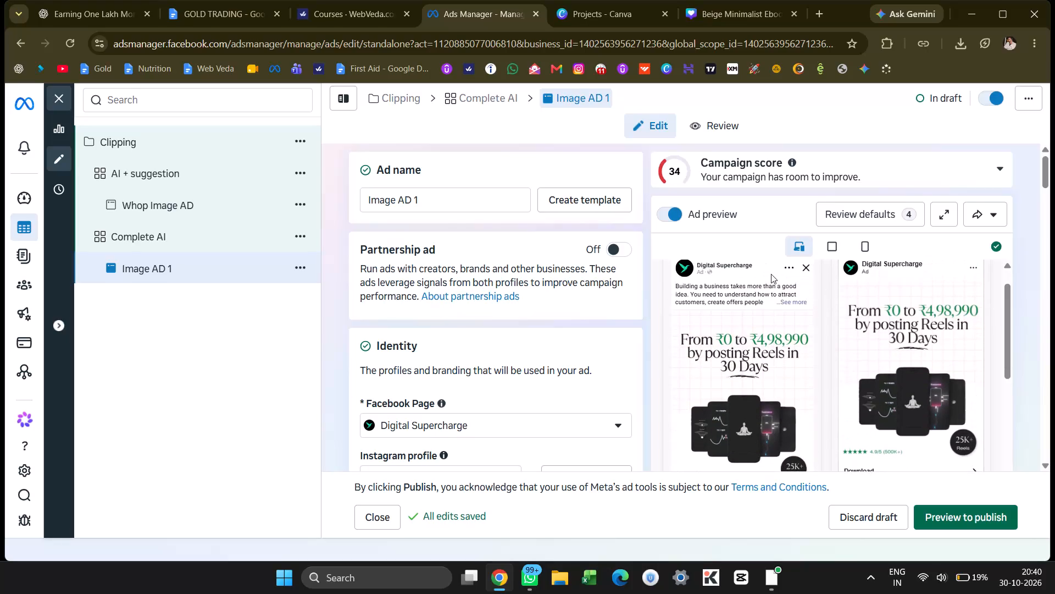